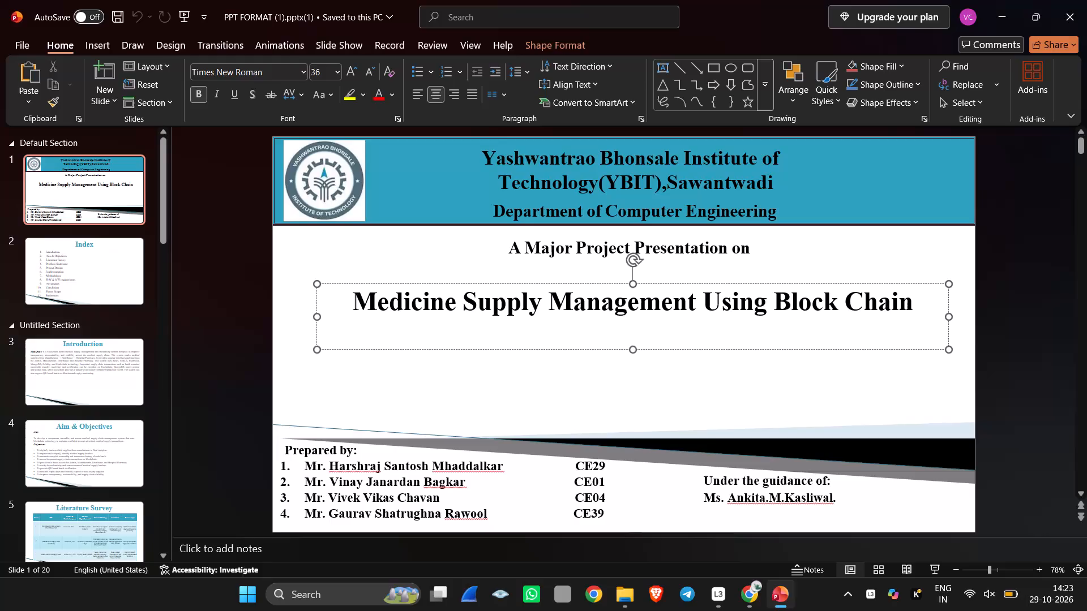
On the Introduction slide, replace the paragraph's final period with "to add the medicine and track it".
scroll(709, 399, "down", 2)
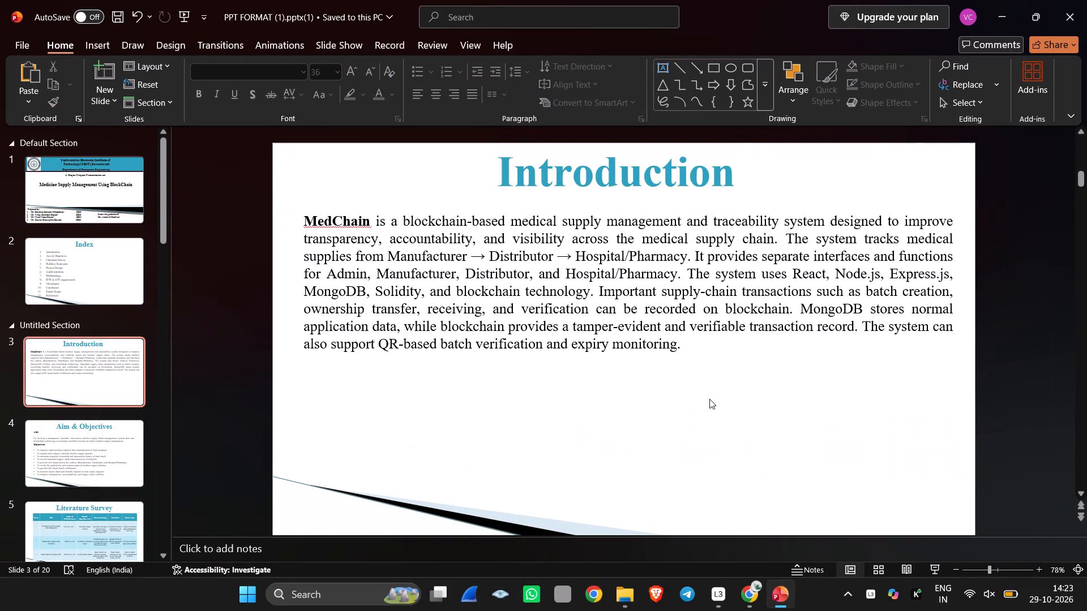
scroll(513, 272, "up", 1)
left_click(682, 348)
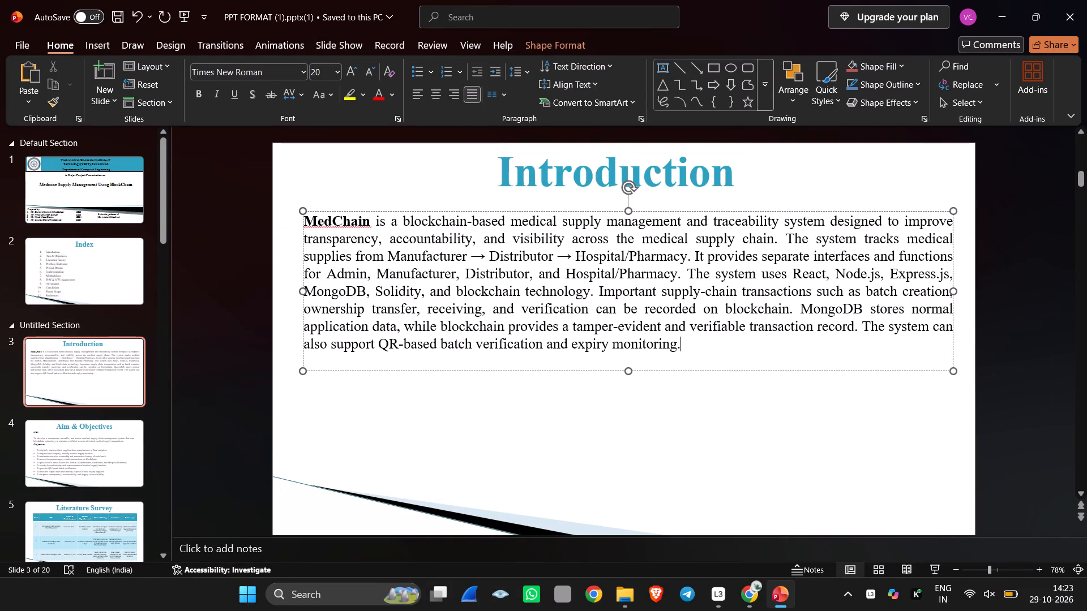
key("BackSpace")
key("space")
type("to add the")
key("space")
type("medicine and track it")
key("space")
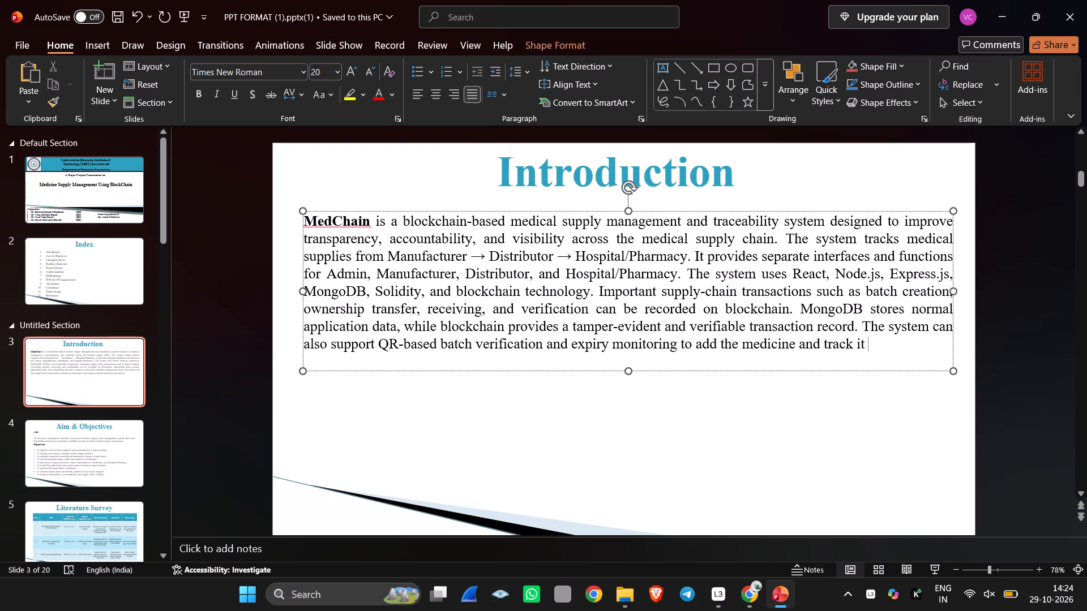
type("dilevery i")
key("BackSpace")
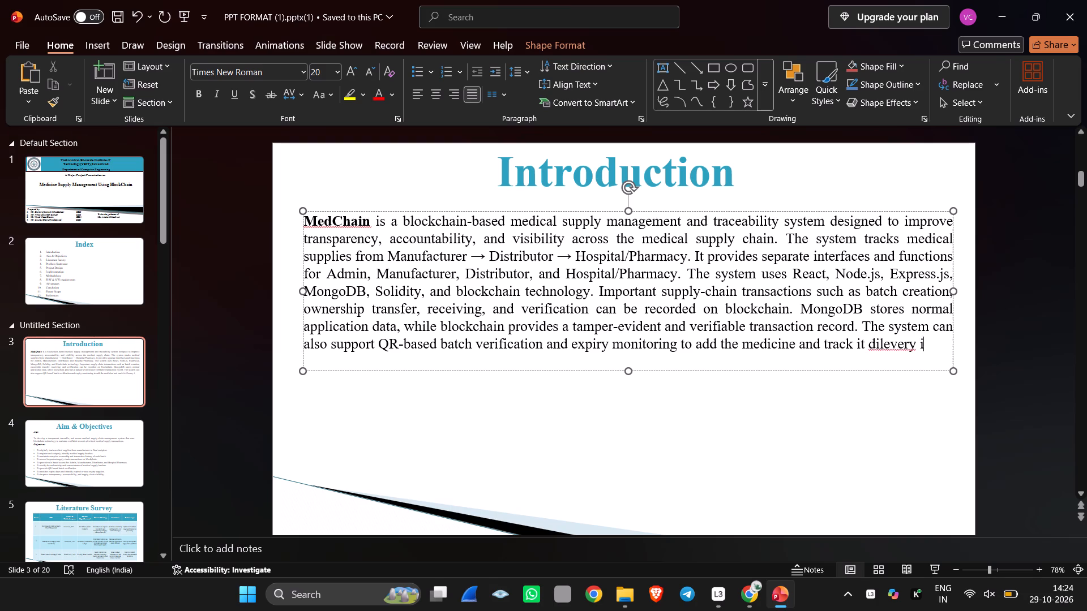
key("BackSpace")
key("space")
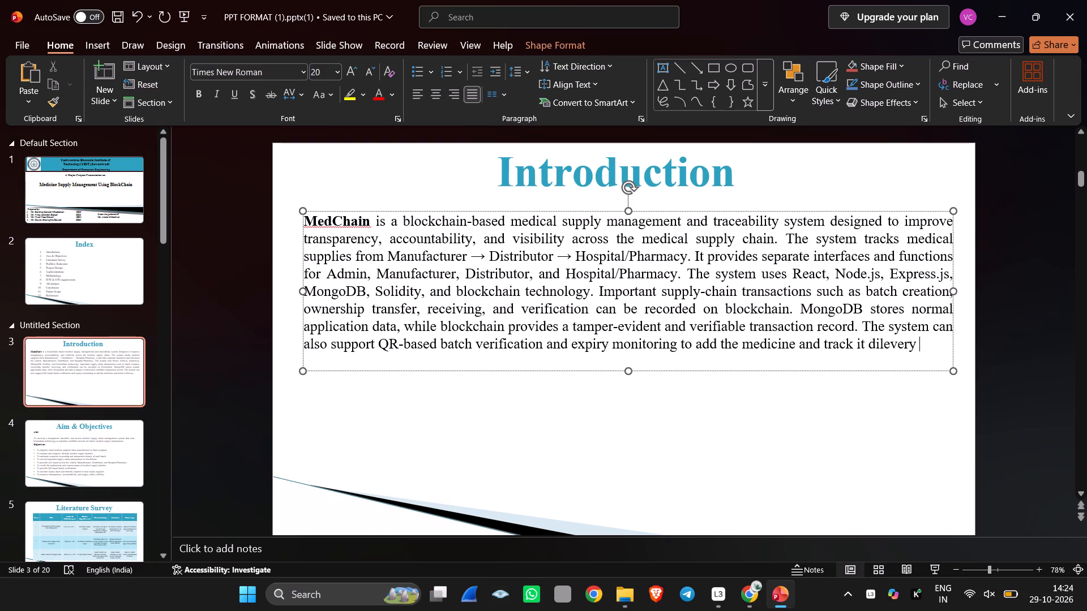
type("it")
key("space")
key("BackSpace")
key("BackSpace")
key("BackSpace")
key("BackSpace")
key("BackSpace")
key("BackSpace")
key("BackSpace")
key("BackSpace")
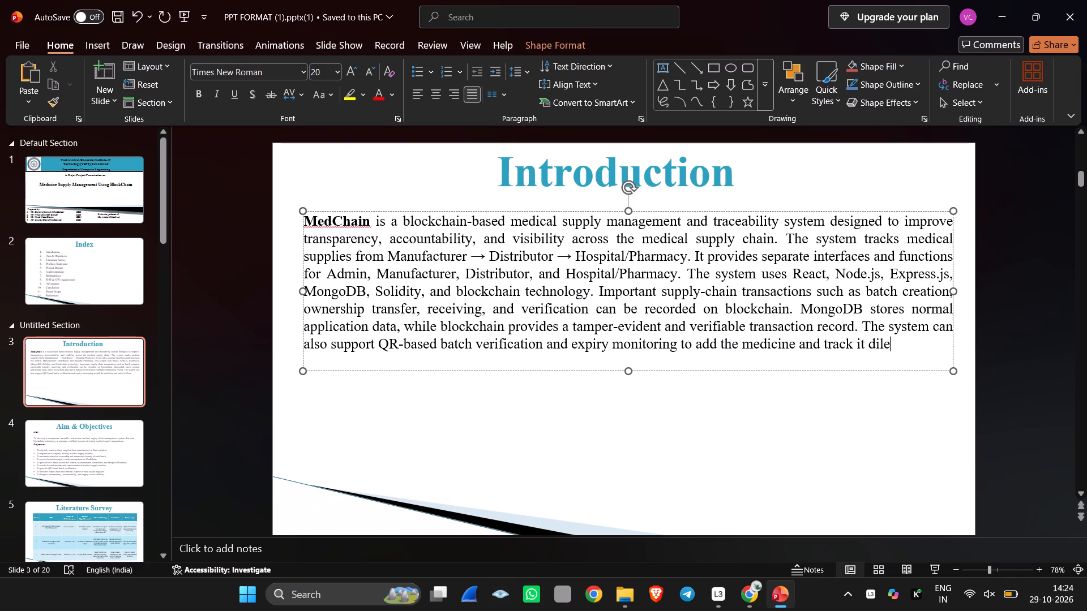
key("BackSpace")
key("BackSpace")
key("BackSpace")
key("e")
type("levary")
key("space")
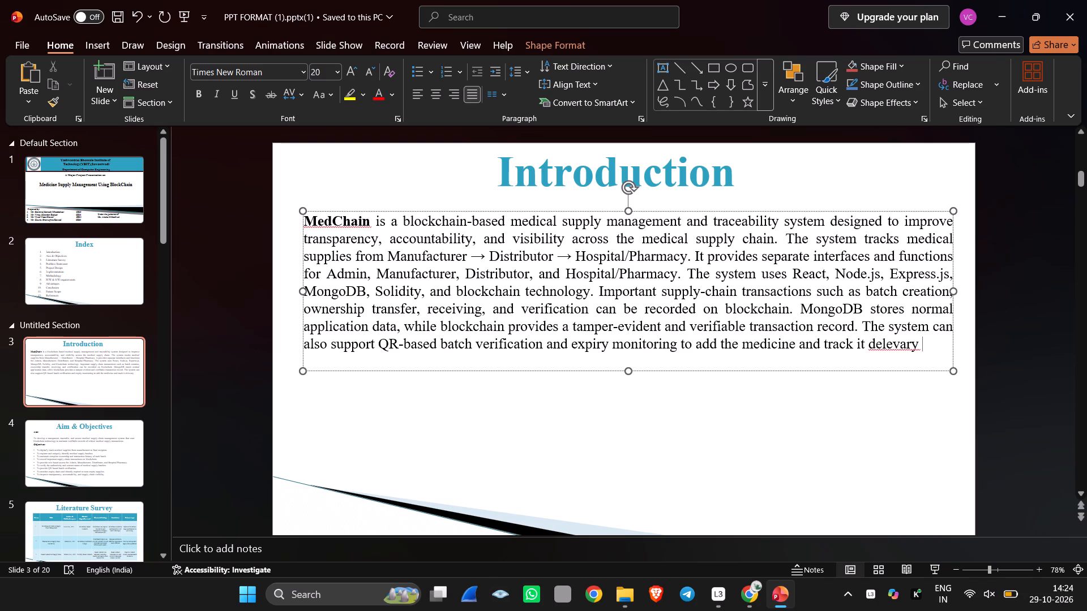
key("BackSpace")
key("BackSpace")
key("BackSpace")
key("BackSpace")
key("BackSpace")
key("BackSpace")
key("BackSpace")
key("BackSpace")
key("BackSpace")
Continue the Introduction paragraph's last sentence with "shipping we need this application".
type("shipping")
key("space")
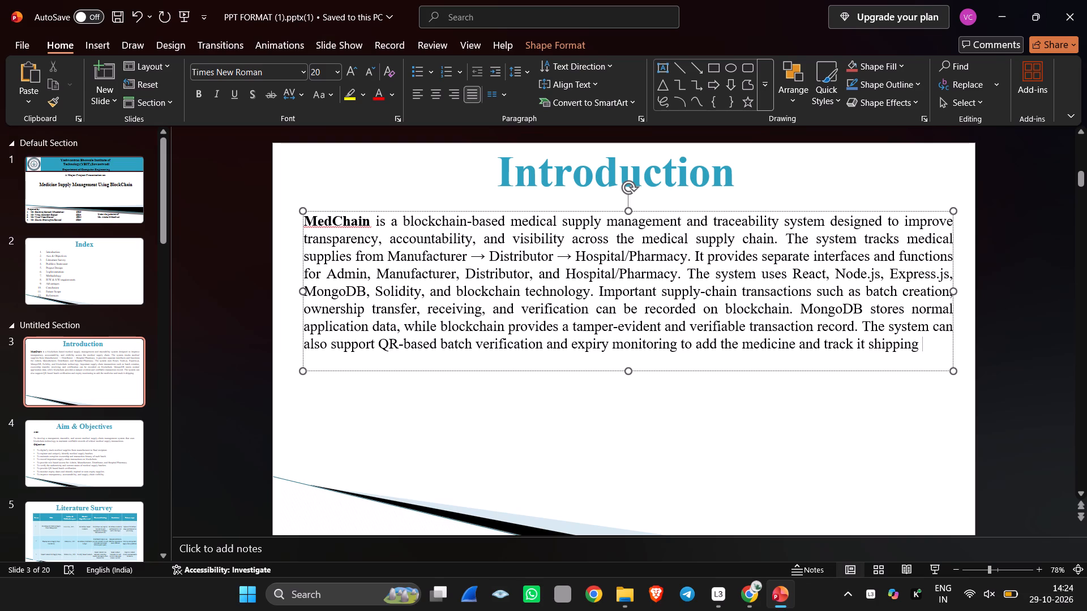
type("we")
key("space")
type("need this application")
key("space")
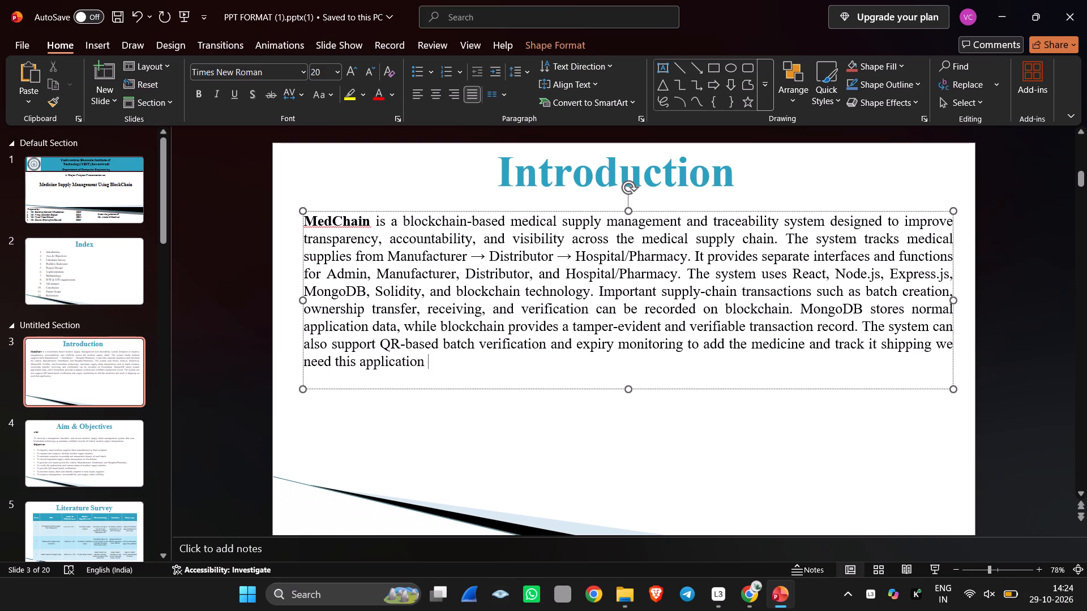
Set the font size of the entire Introduction paragraph to 18.
double_click(305, 219)
left_click_drag(310, 215, 455, 366)
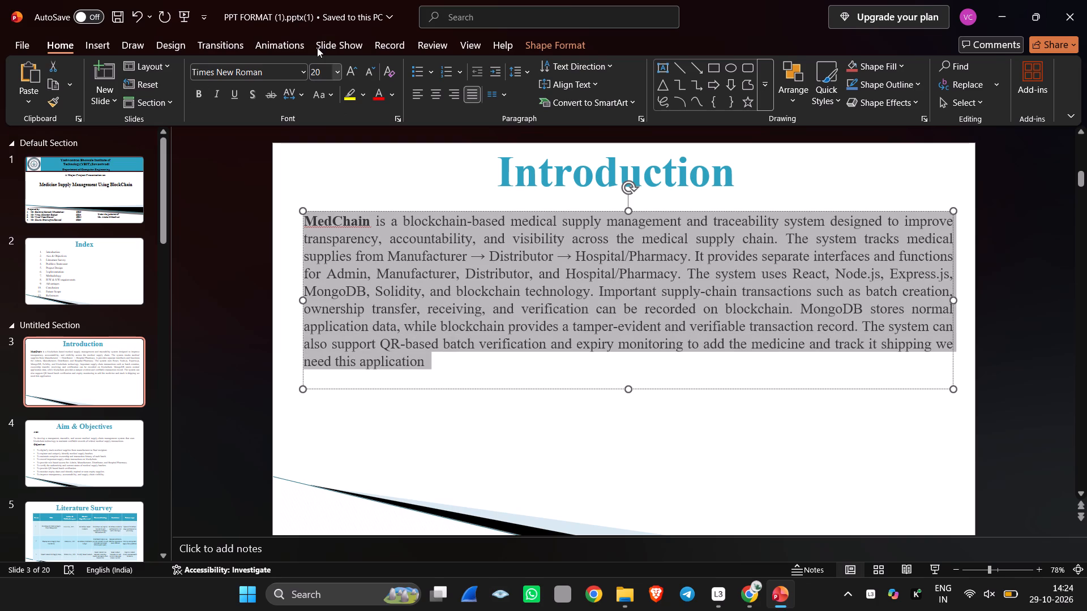
left_click(324, 71)
key("BackSpace")
type("18")
key("Return")
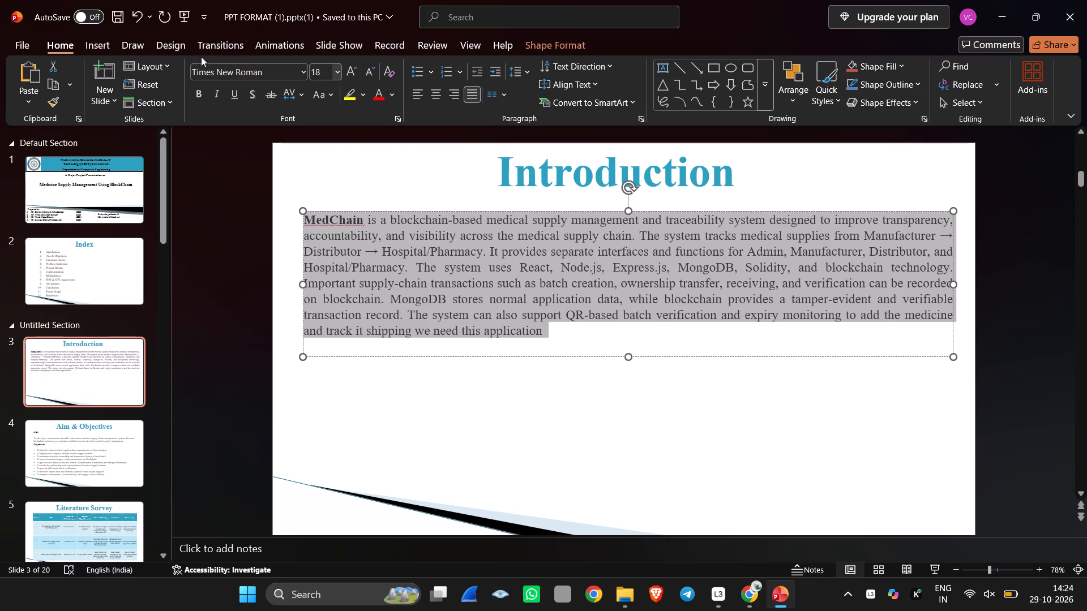
Review the Project Design and System Flow diagrams, the Problem Statement slide and the Index slide.
scroll(96, 346, "down", 2)
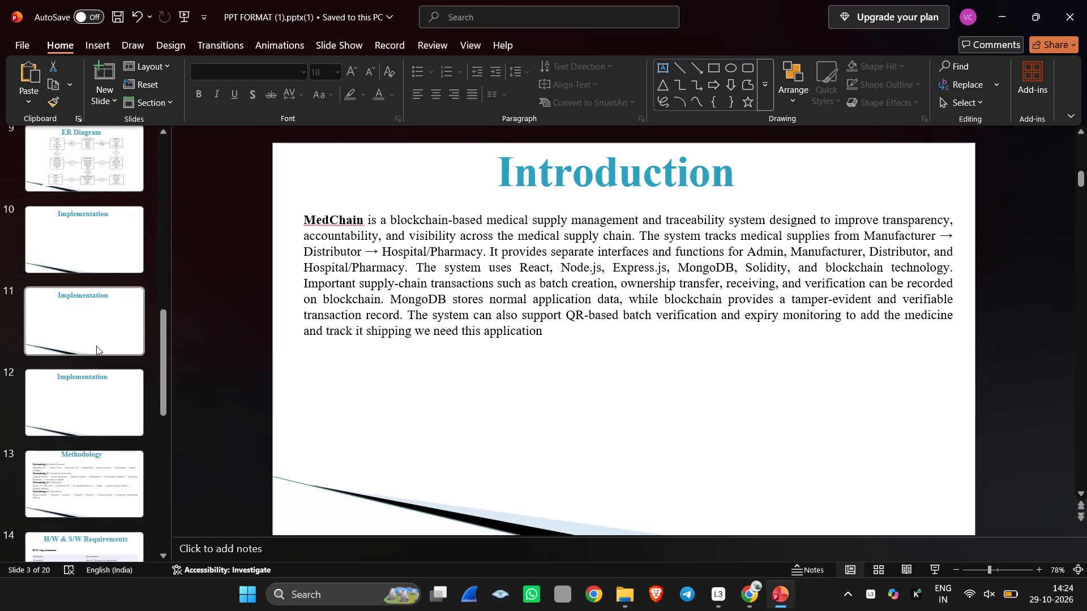
scroll(96, 346, "up", 2)
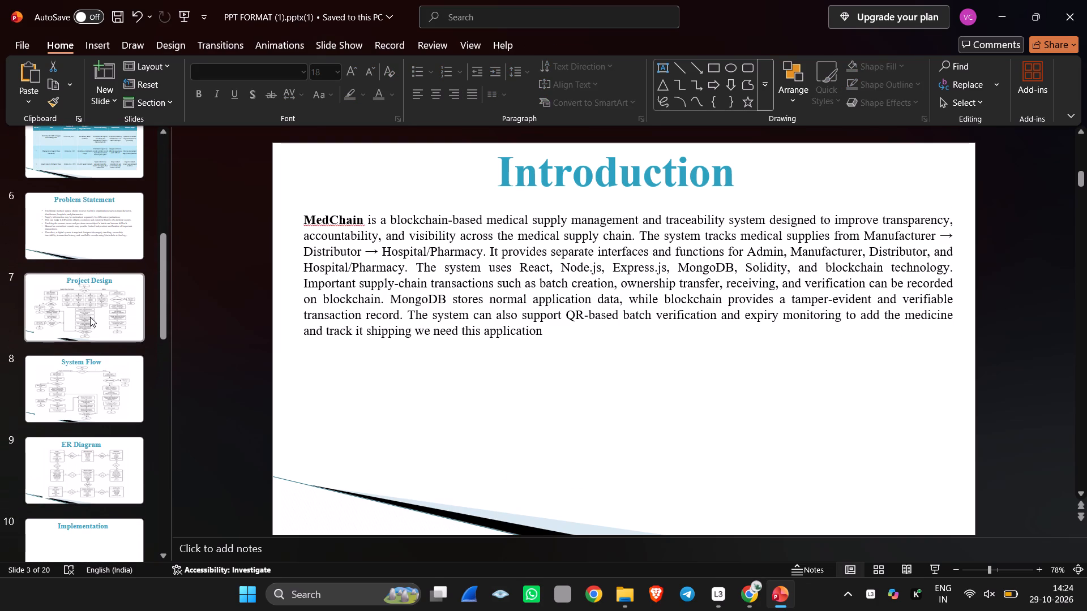
left_click(90, 317)
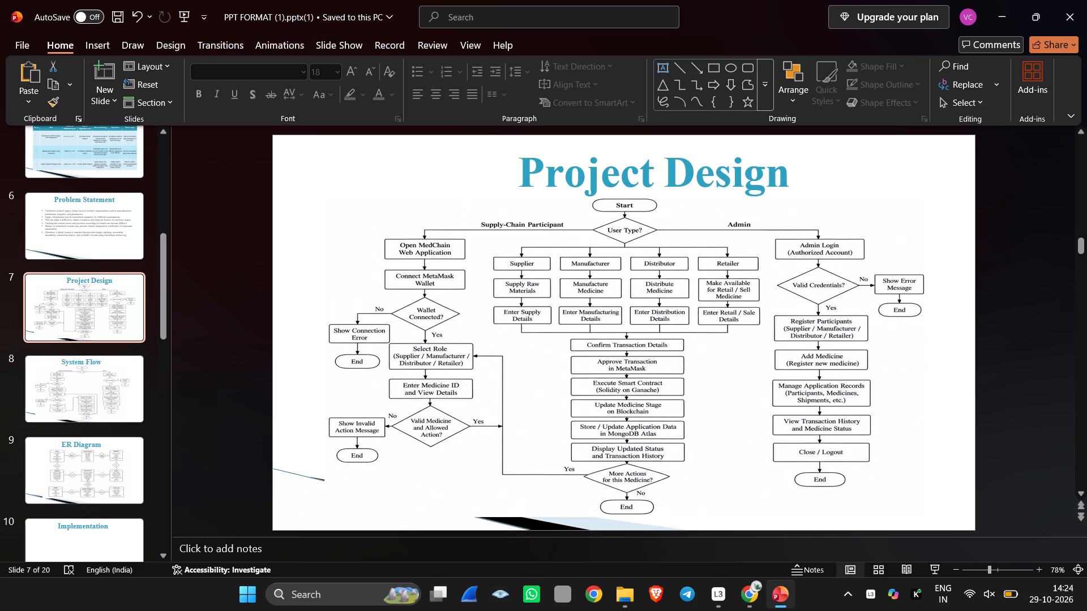
left_click(429, 260)
left_click(429, 253)
double_click(429, 253)
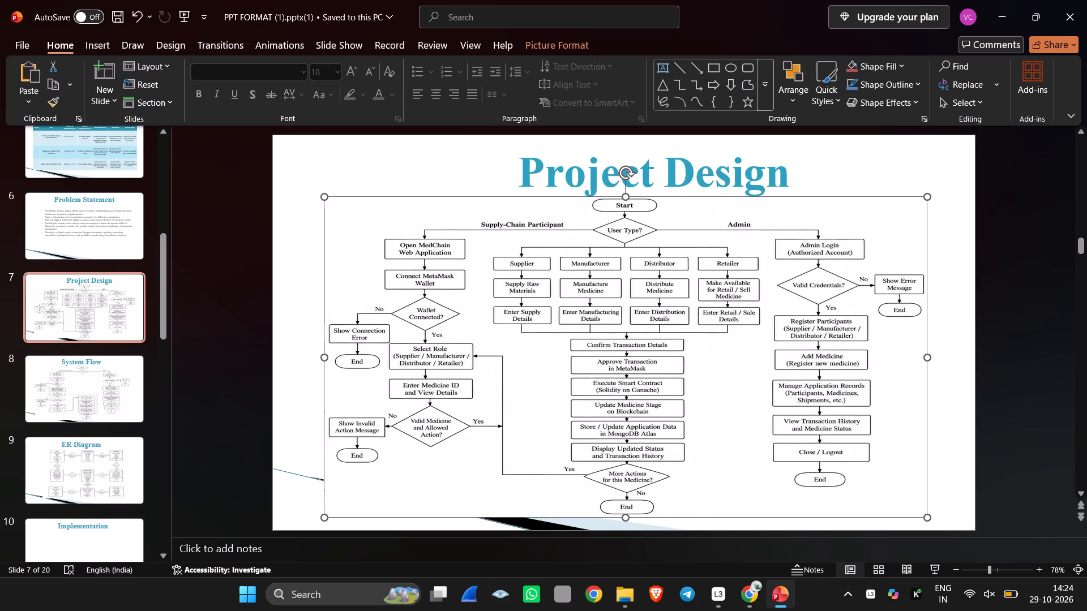
scroll(538, 348, "down", 1)
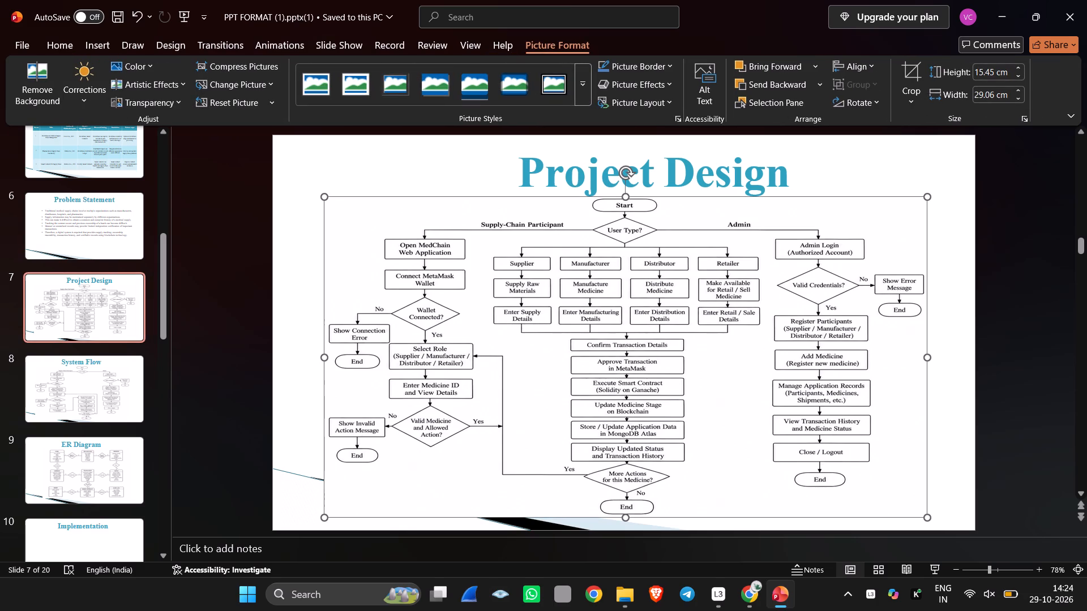
scroll(527, 345, "down", 1)
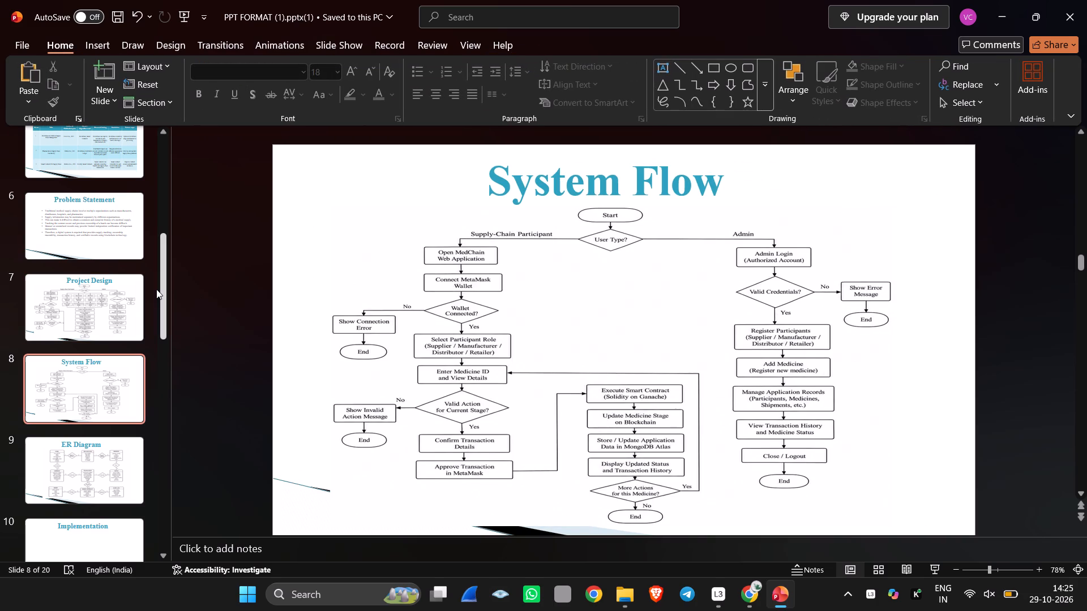
left_click(95, 298)
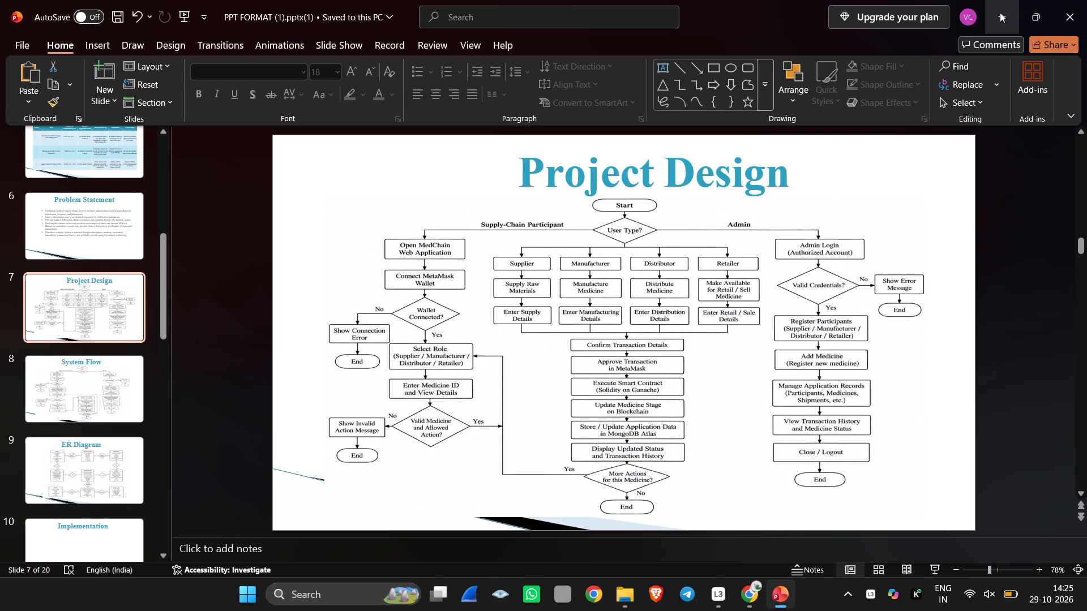
left_click(626, 278)
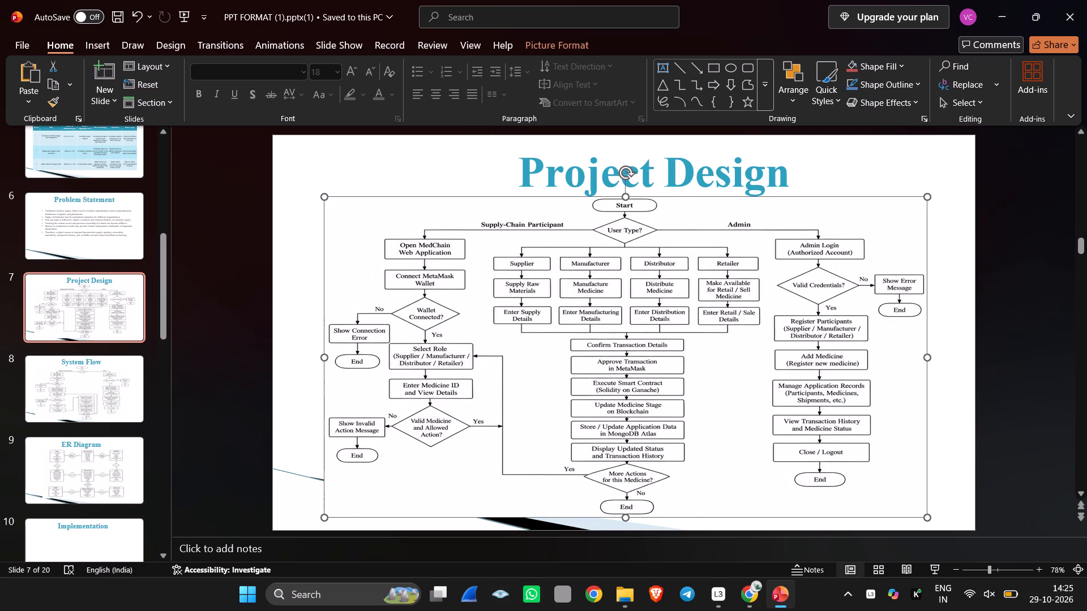
left_click_drag(441, 264, 94, 227)
left_click(93, 227)
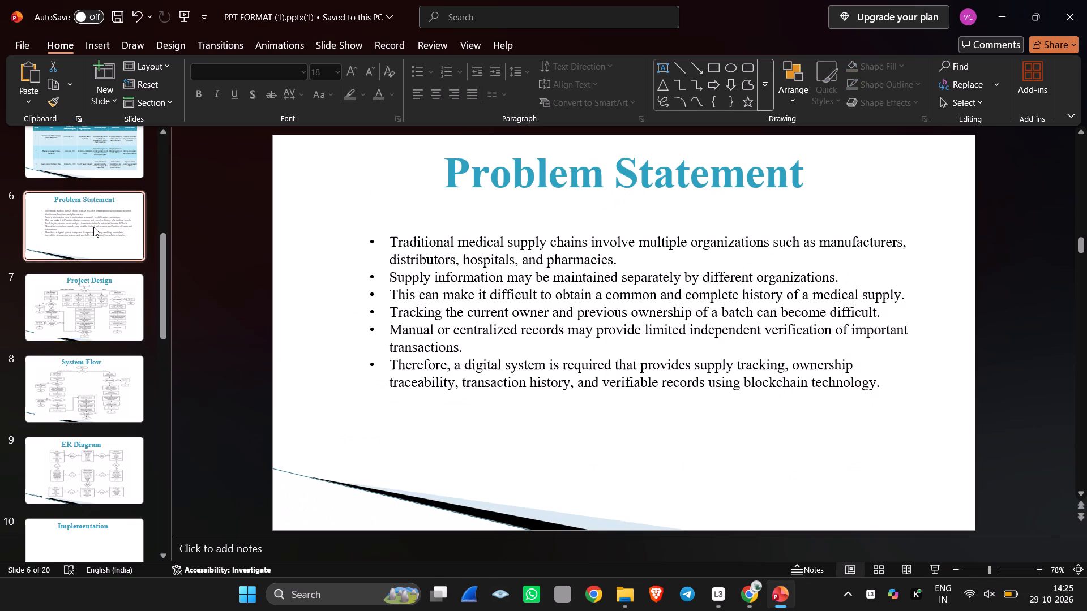
scroll(93, 227, "up", 2)
left_click(76, 248)
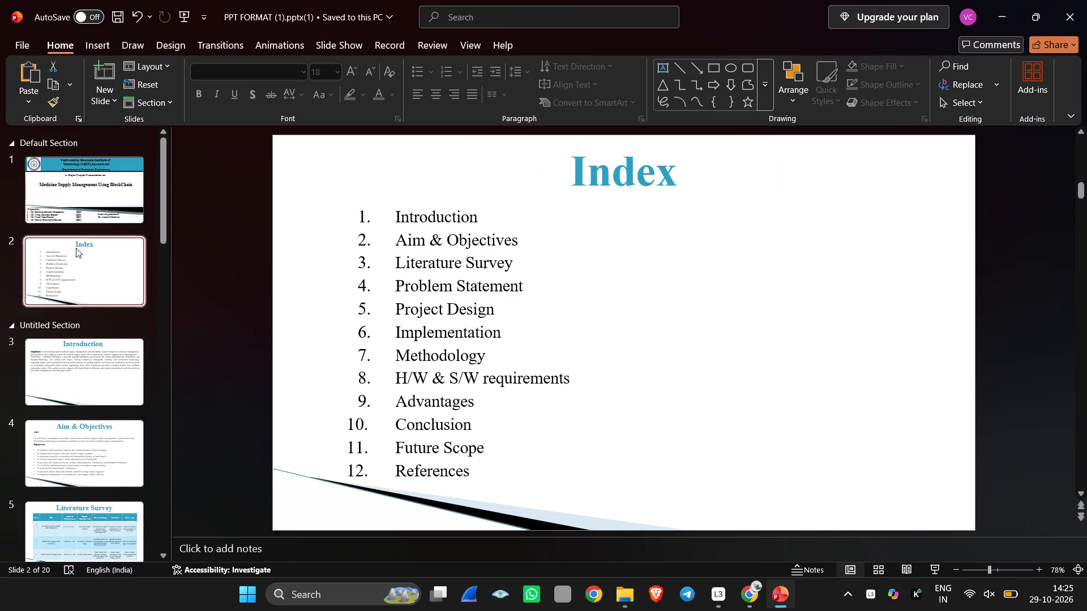
Add an empty line after the paragraph on the Introduction slide.
left_click(62, 359)
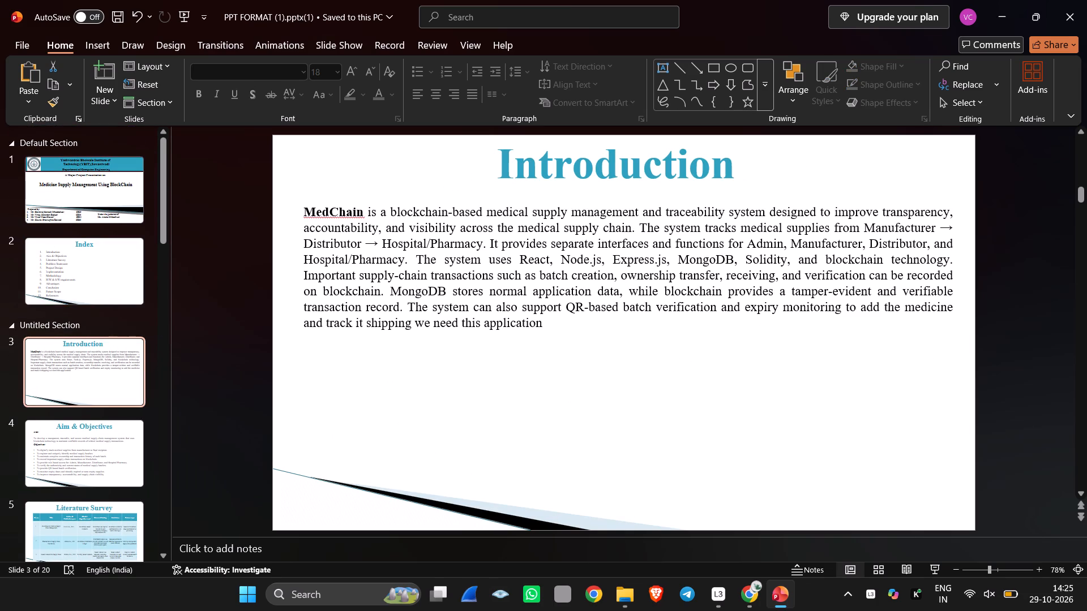
left_click(545, 322)
key("Return")
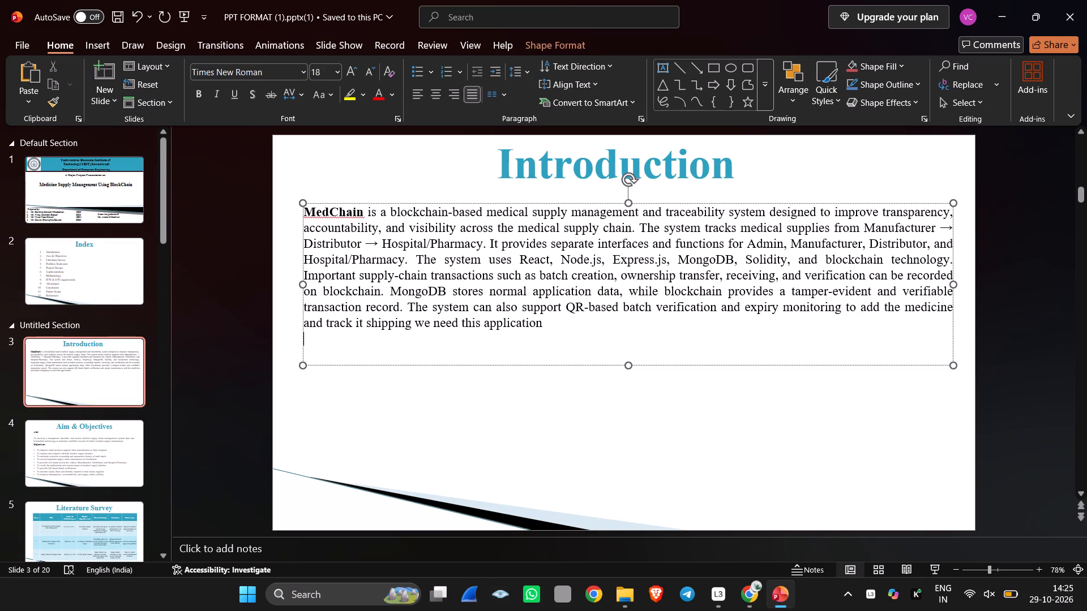
Open the Aim & Objectives slide and place the text cursor at its "Aim:" heading.
left_click(101, 429)
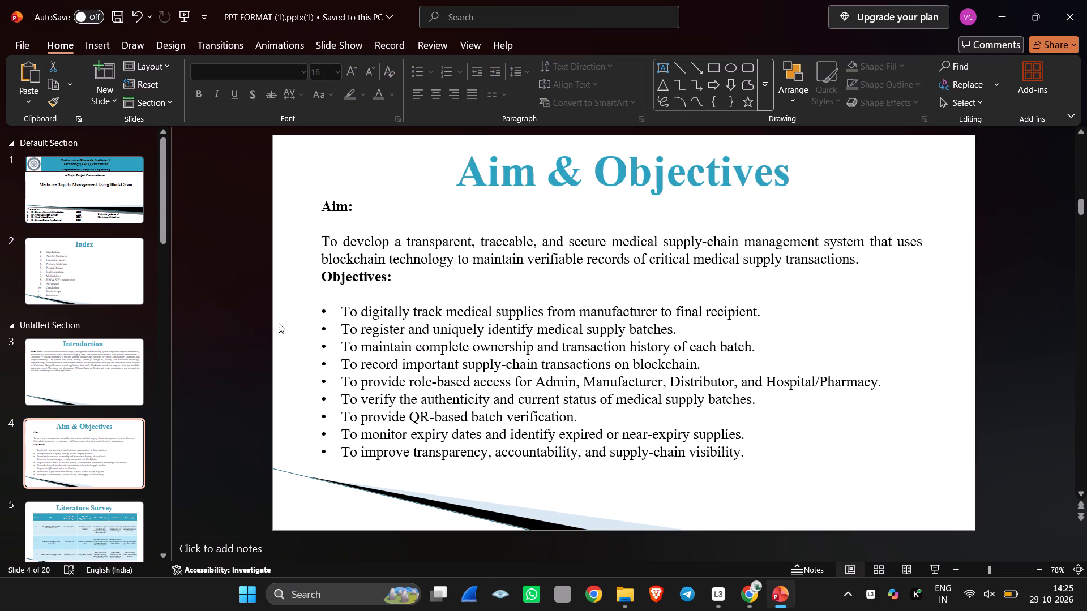
left_click(322, 206)
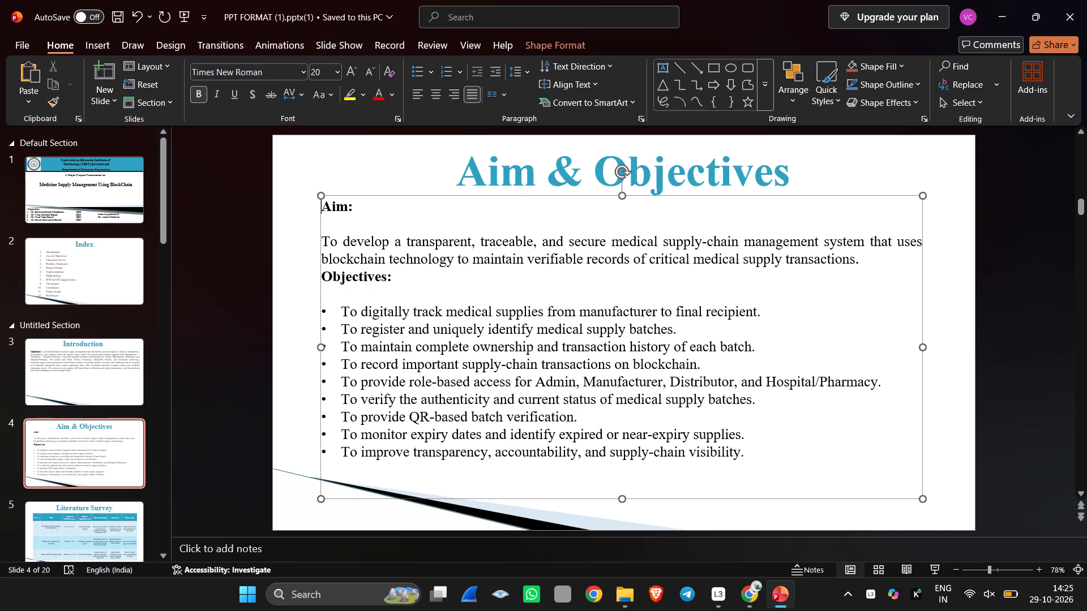
left_click(326, 203)
Switch to Chrome, close the Autodesk educational access page, and return to the presentation.
left_click(1001, 18)
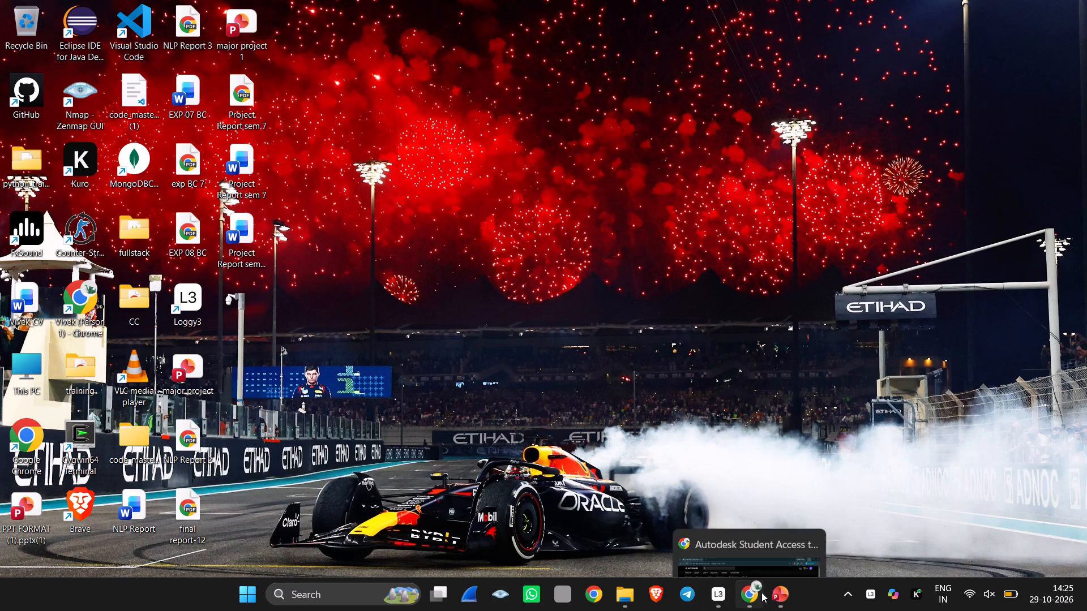
left_click(751, 592)
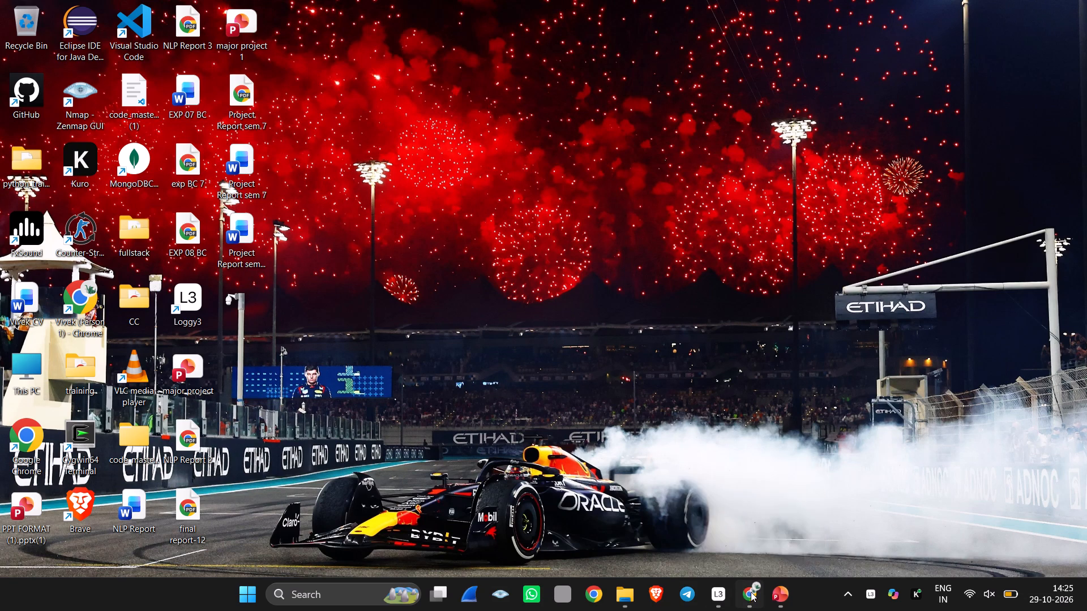
left_click(177, 6)
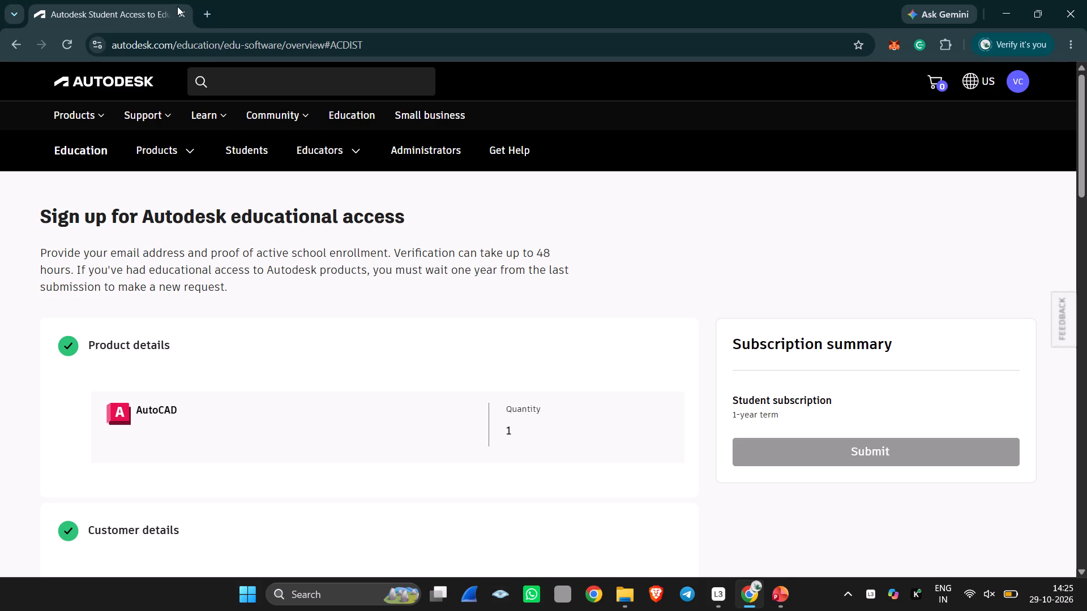
left_click(179, 10)
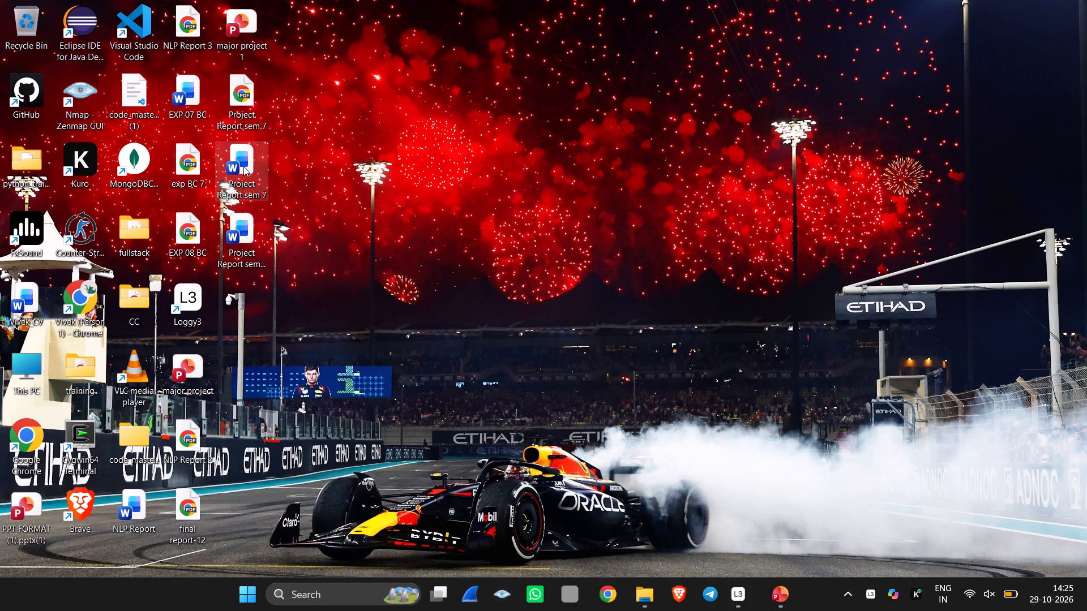
left_click(780, 600)
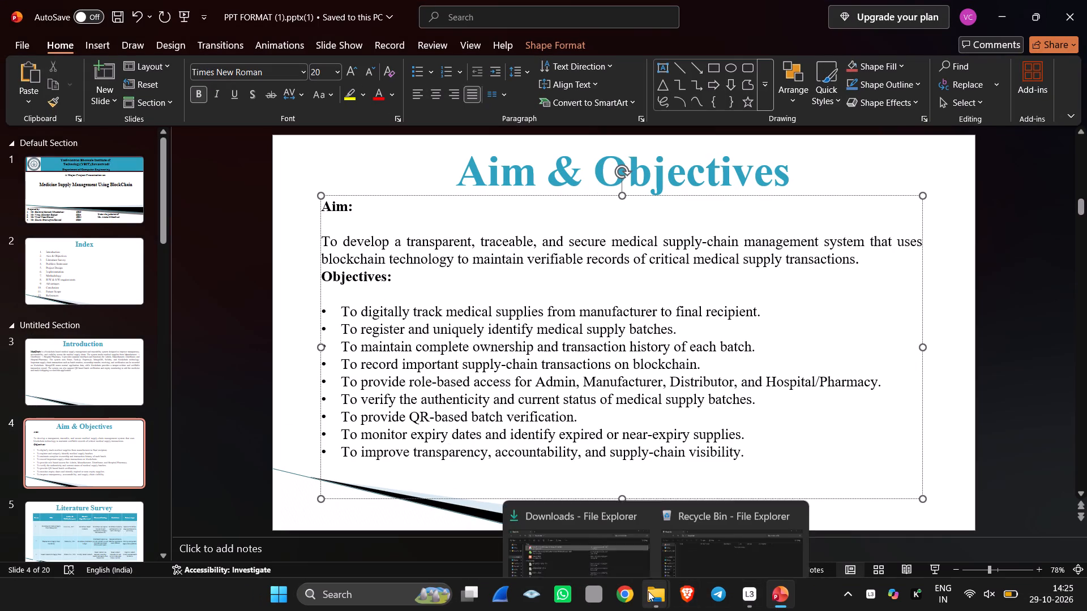
Open Chrome with the Person 1 profile and load the draw.io Untitled Diagram found by searching for "dra".
left_click(627, 594)
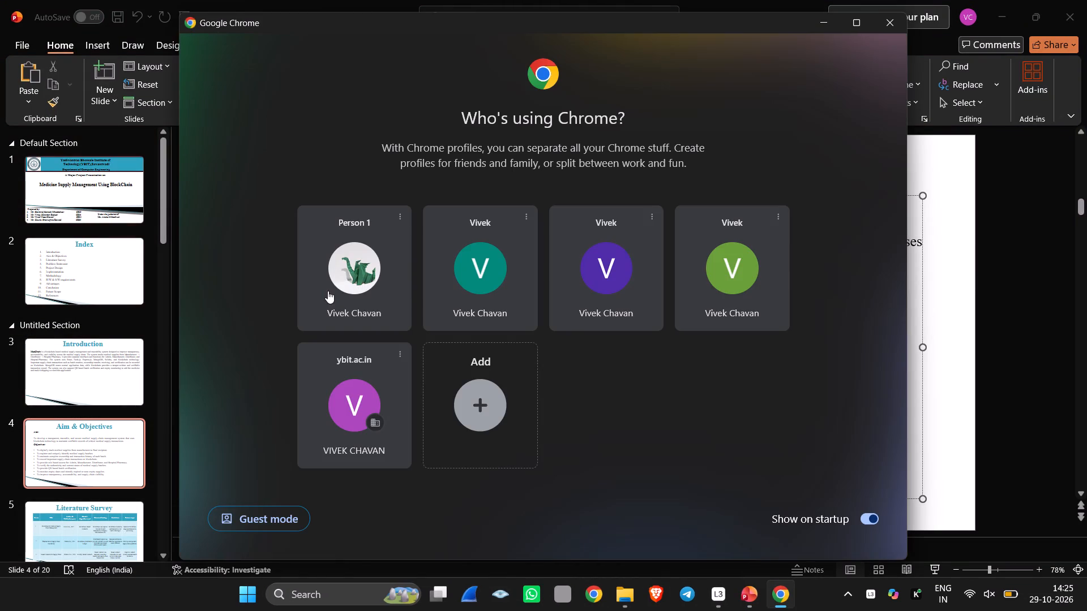
left_click(330, 287)
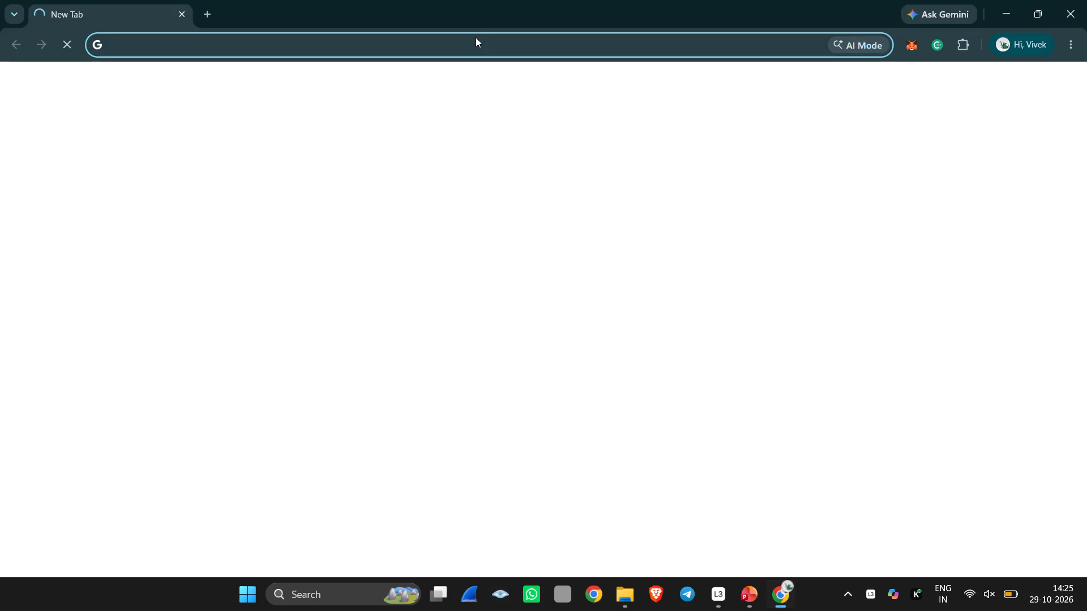
left_click(448, 298)
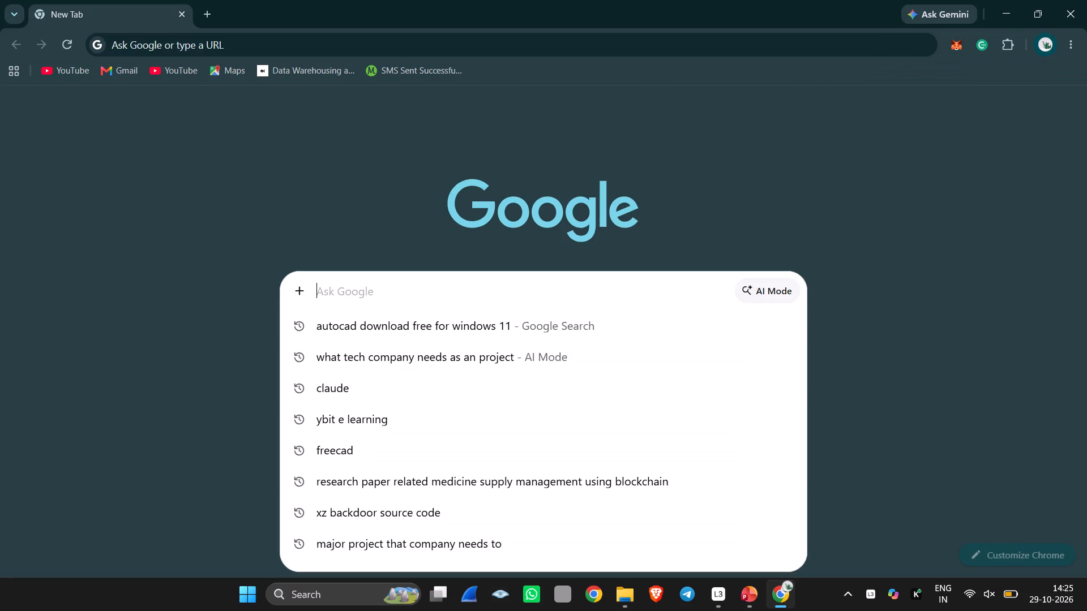
type("de")
key("BackSpace")
type("ra")
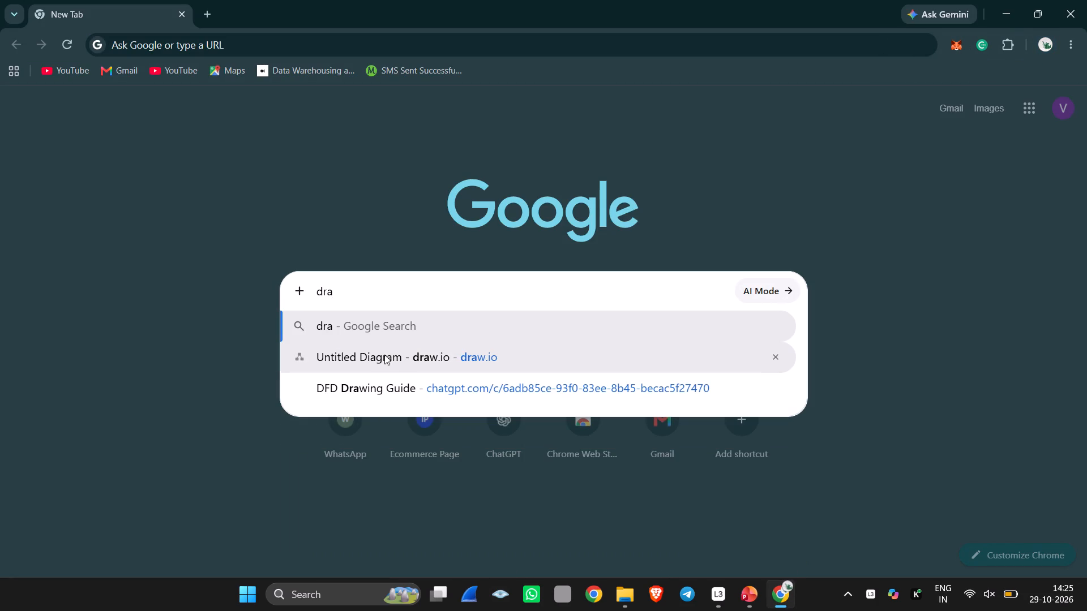
left_click(384, 355)
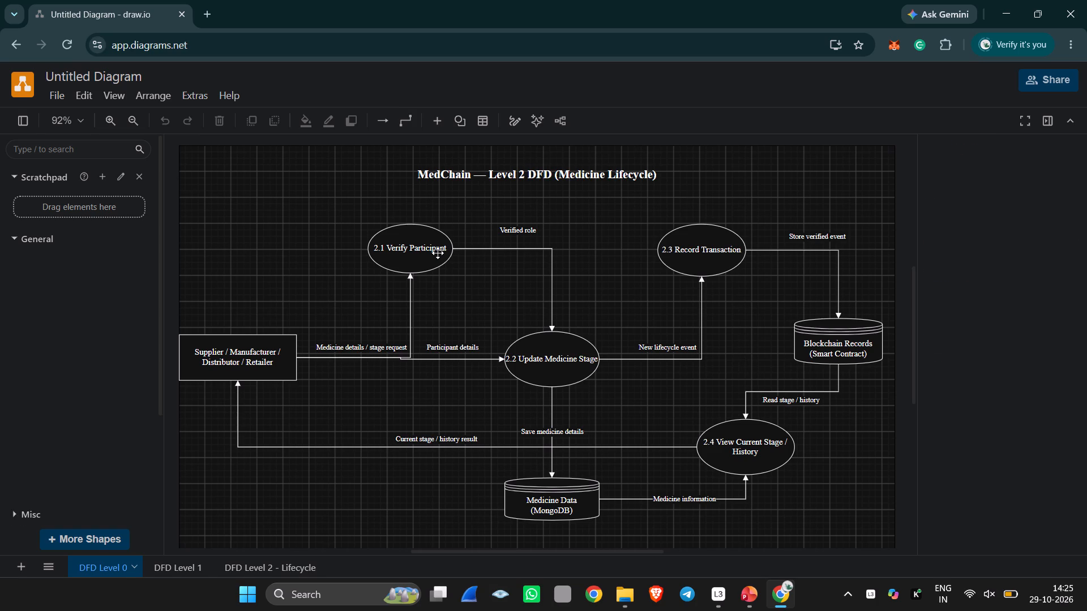
Move the 2.1 Verify Participant ellipse up and to the left, just below the level of the diagram title.
left_click_drag(406, 255, 412, 248)
left_click(412, 248)
left_click_drag(412, 248, 380, 240)
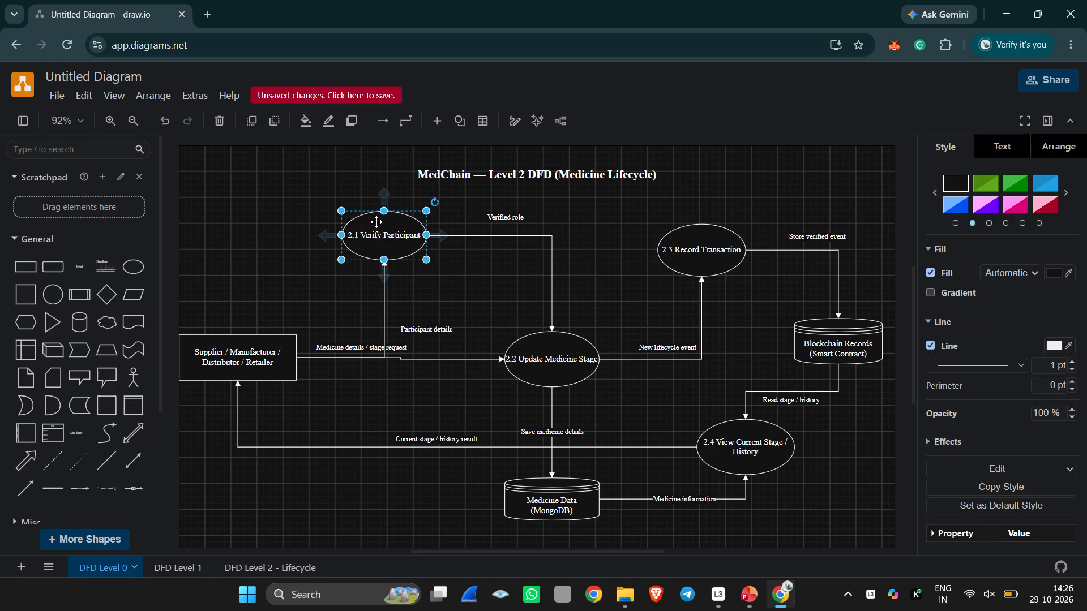
left_click_drag(379, 234, 377, 217)
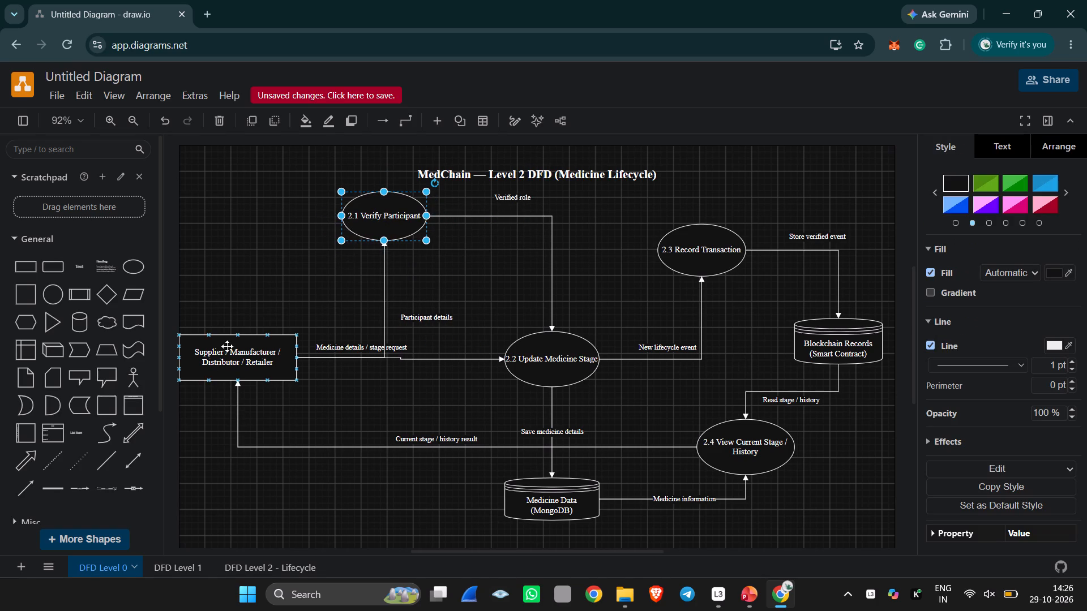
Move the Supplier / Manufacturer / Distributor / Retailer box to about 10, 335 and shift the Medicine Data (MongoDB) store slightly down.
left_click_drag(226, 352, 234, 380)
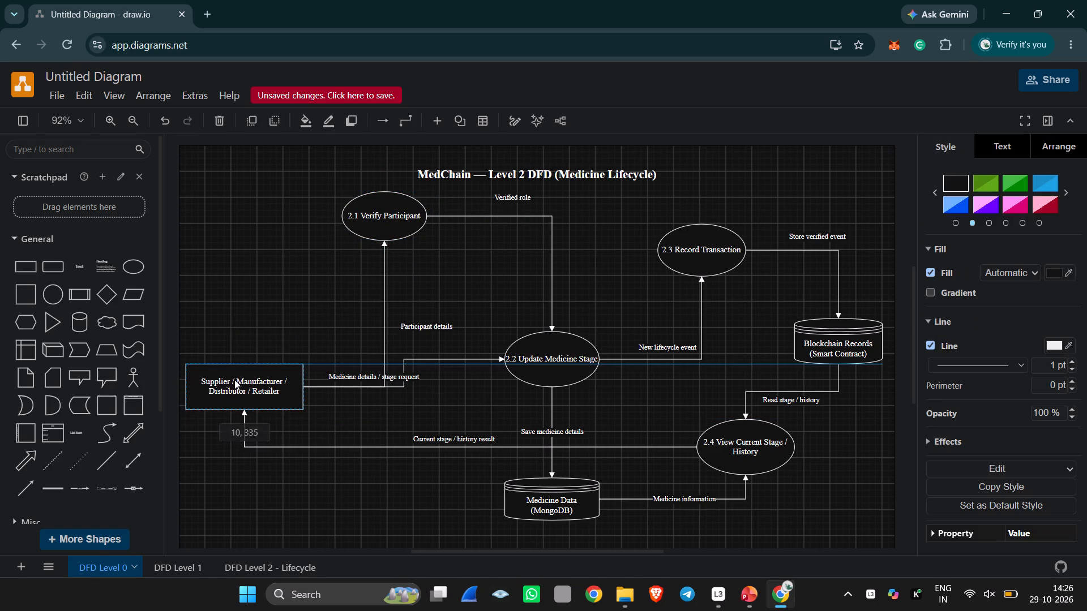
left_click_drag(234, 380, 234, 382)
left_click(376, 412)
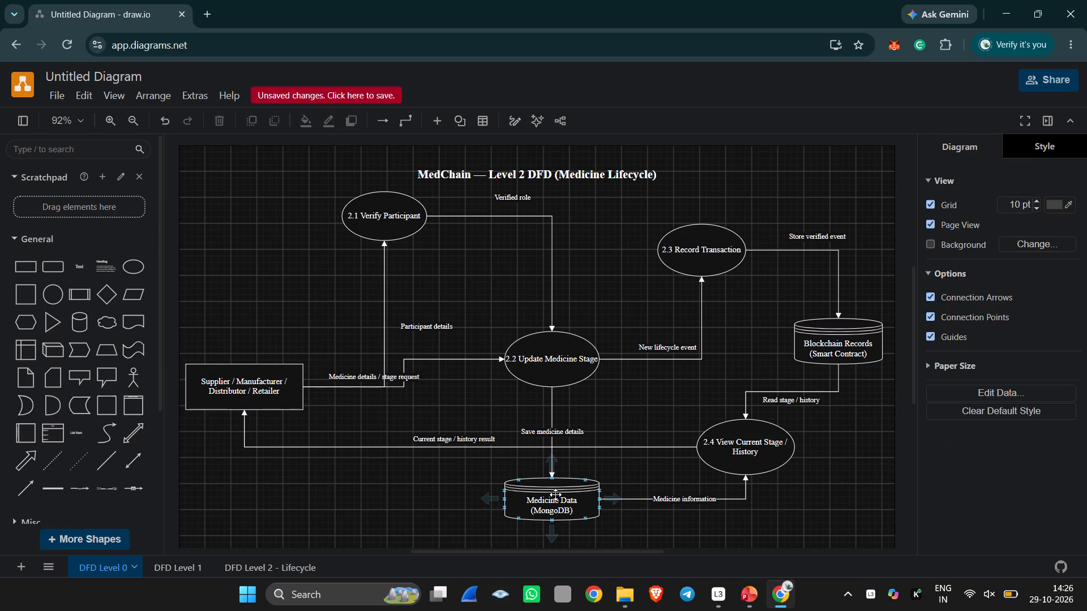
left_click_drag(555, 496, 555, 503)
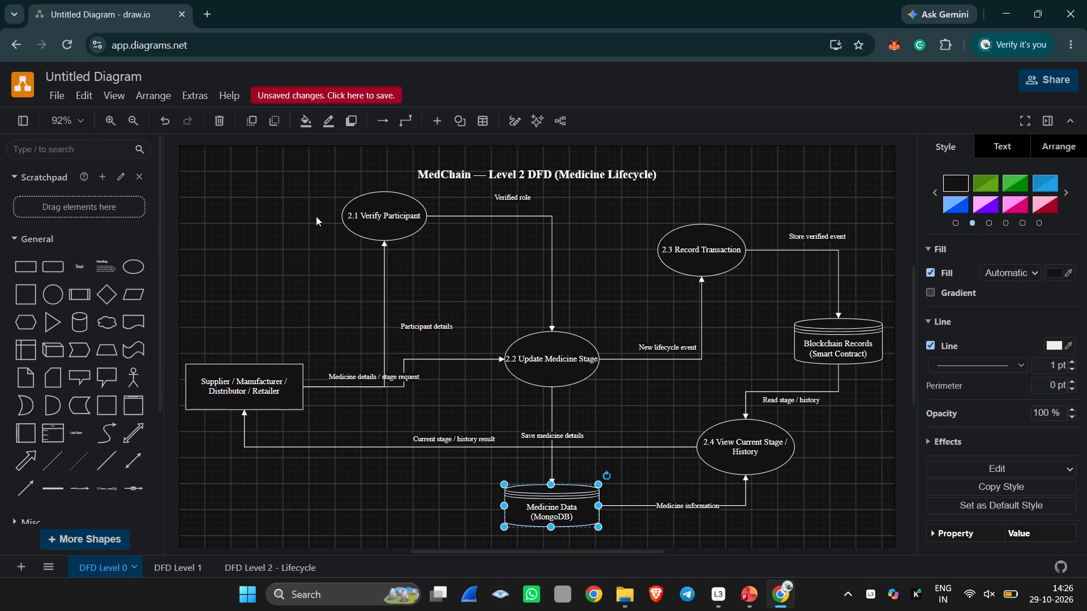
Add an ellipse labelled "QR based scanning" above the Supplier / Manufacturer / Distributor / Retailer box.
left_click(126, 262)
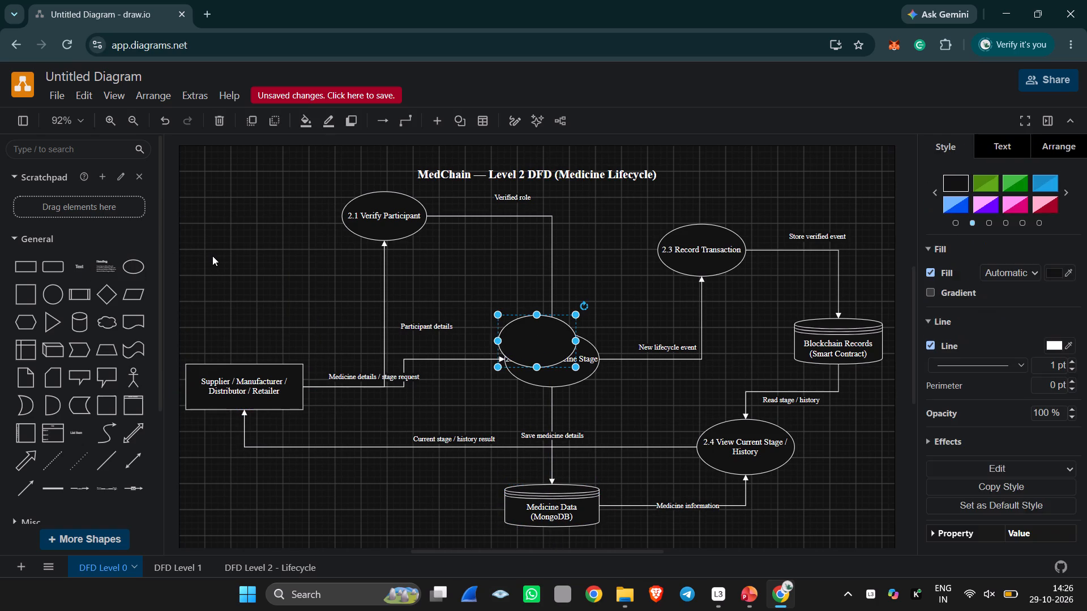
left_click(212, 256)
left_click_drag(524, 331, 273, 268)
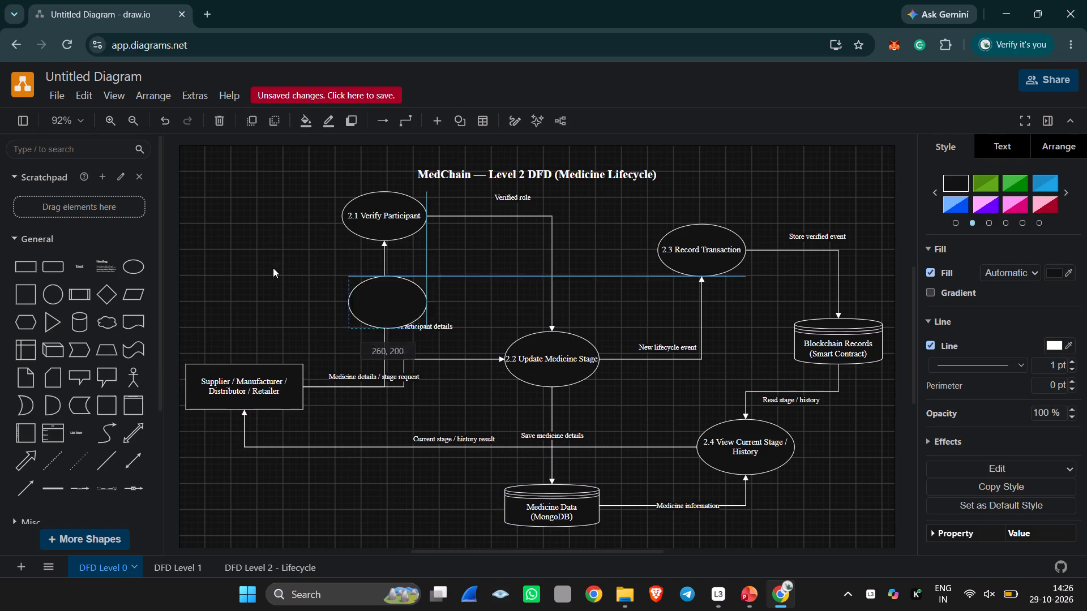
left_click_drag(273, 268, 230, 267)
left_click(230, 267)
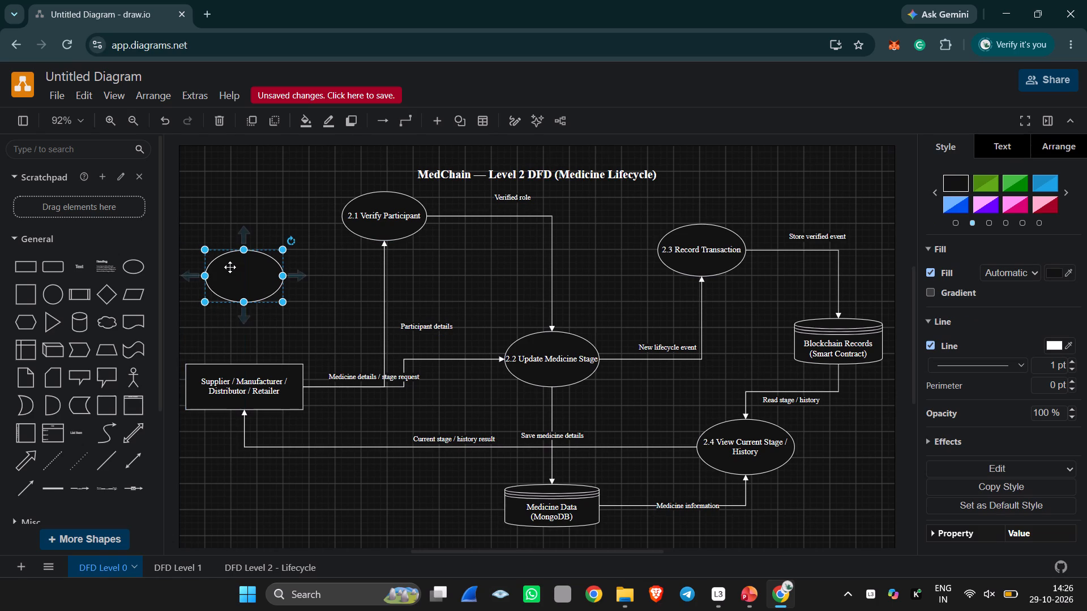
double_click(230, 267)
type("QR")
key("space")
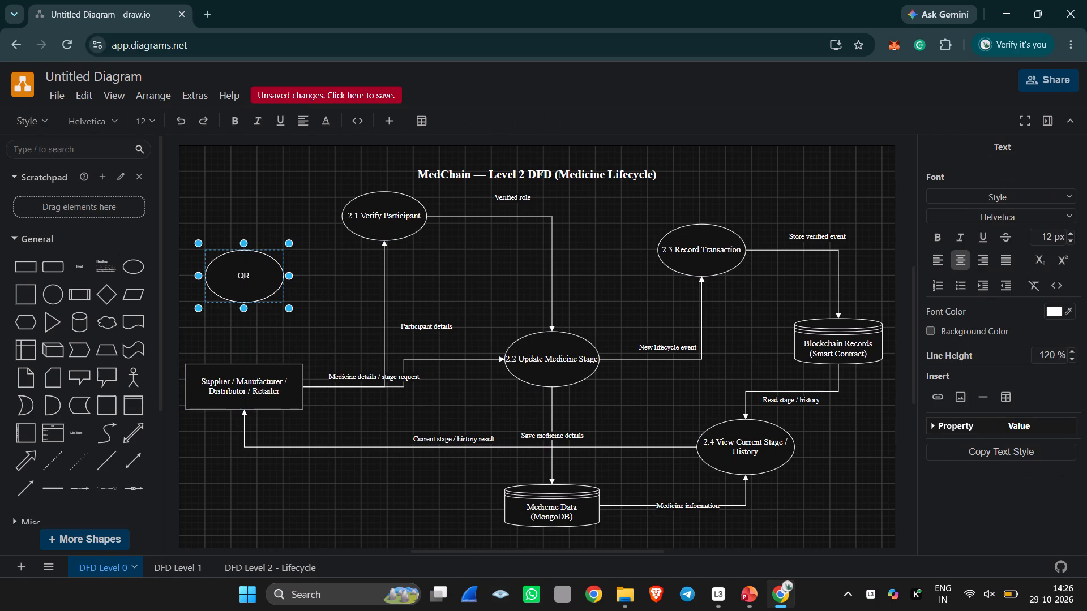
type("ba")
type("sed s")
type("canning")
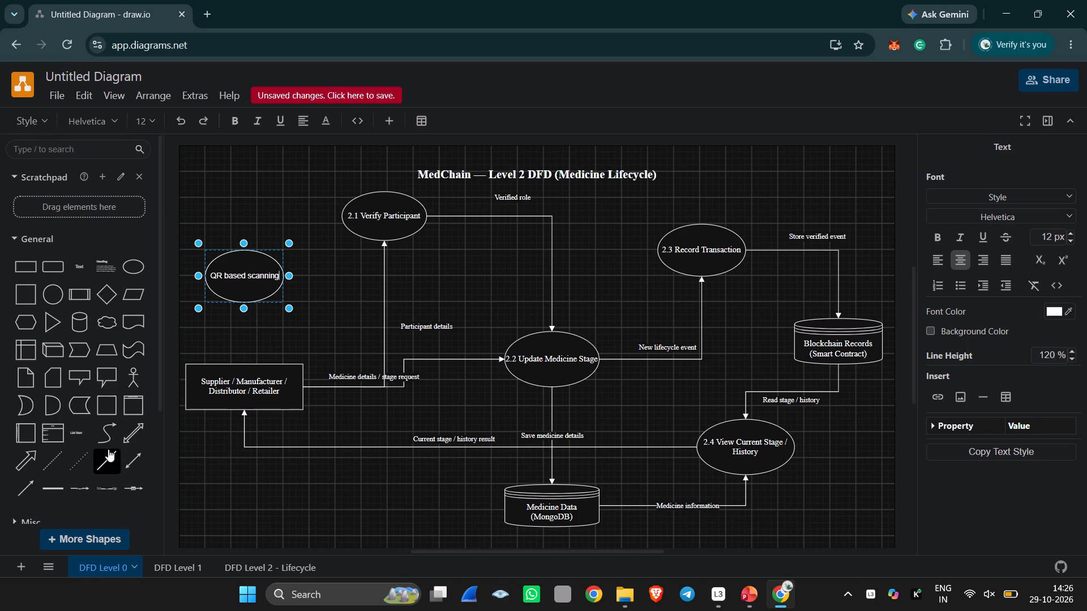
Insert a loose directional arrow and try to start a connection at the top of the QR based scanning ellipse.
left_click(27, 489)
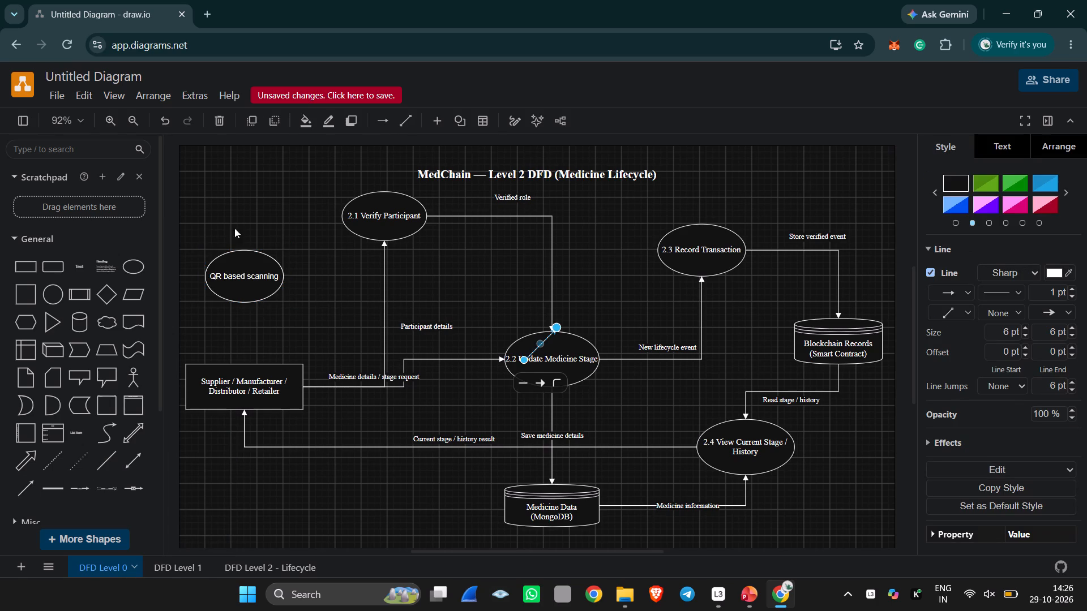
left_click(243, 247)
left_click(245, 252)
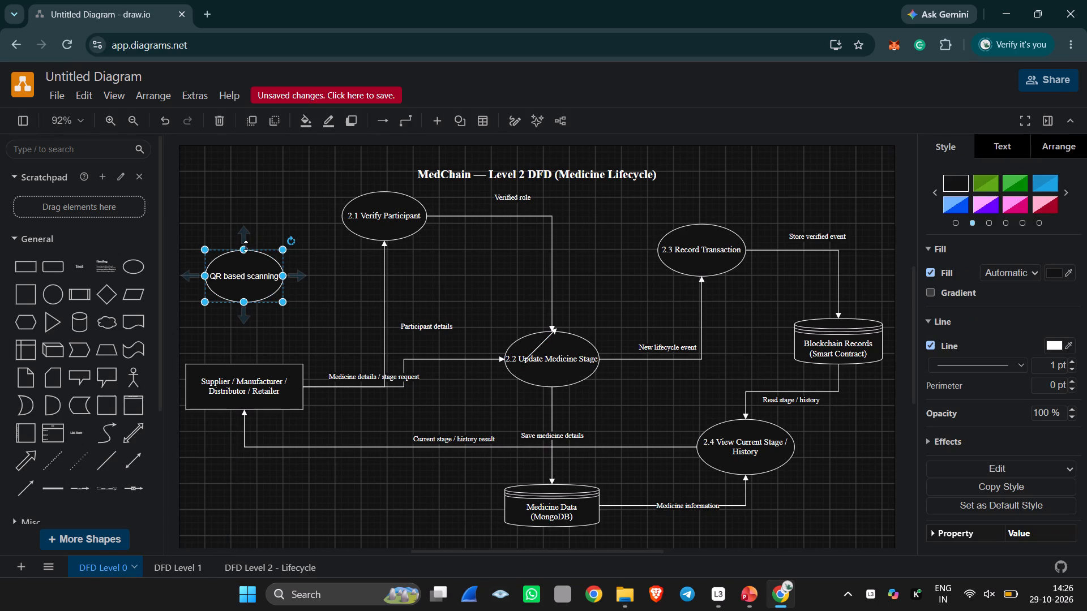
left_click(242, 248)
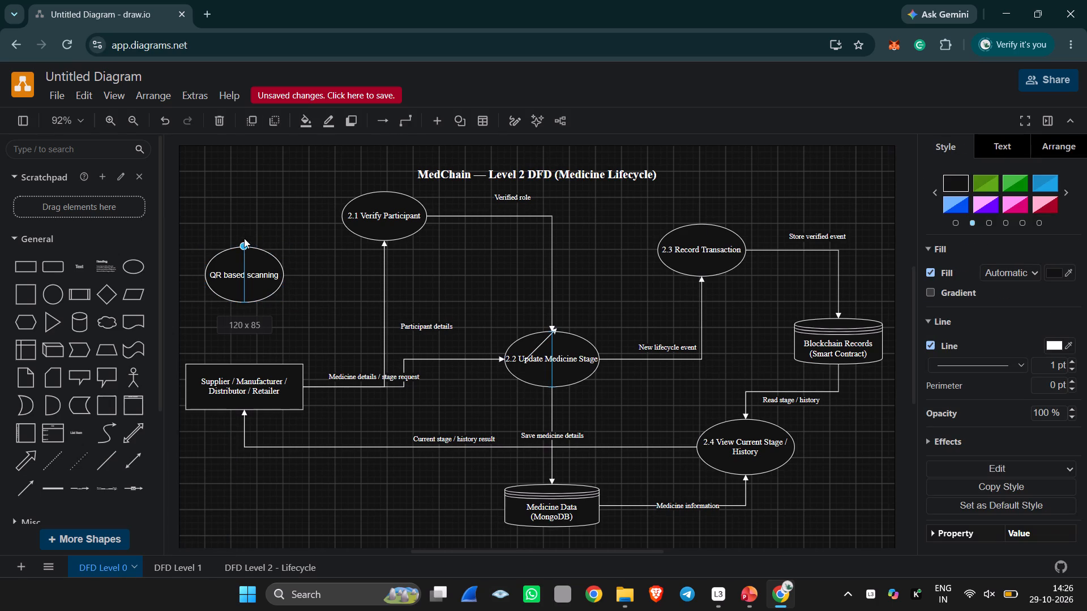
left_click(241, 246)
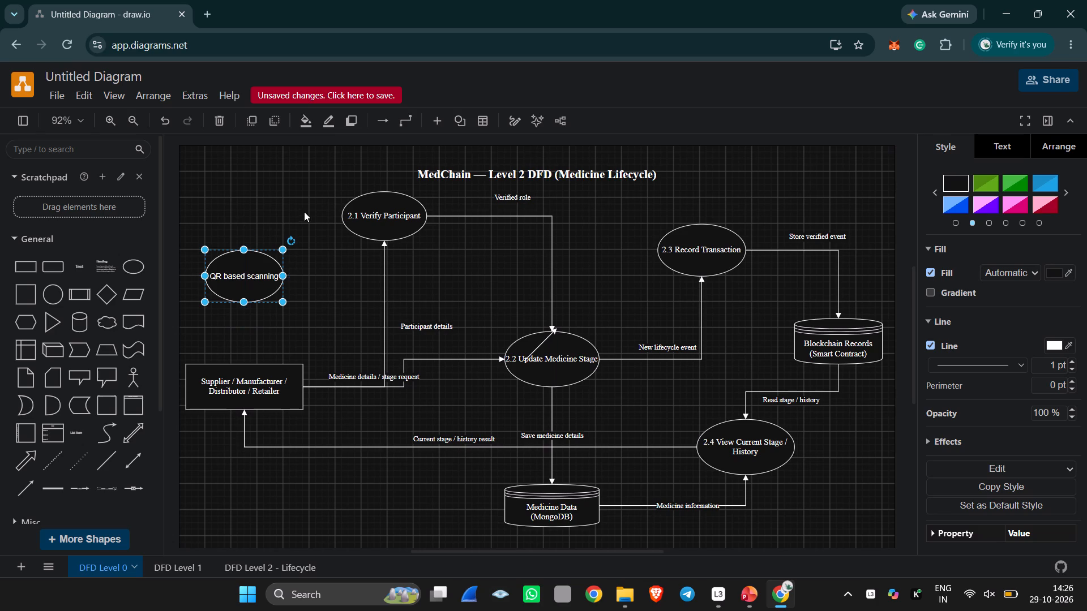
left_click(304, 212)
Draw connectors from 2.1 Verify Participant to QR based scanning and from there down to the Supplier / Manufacturer / Distributor / Retailer box.
left_click(362, 212)
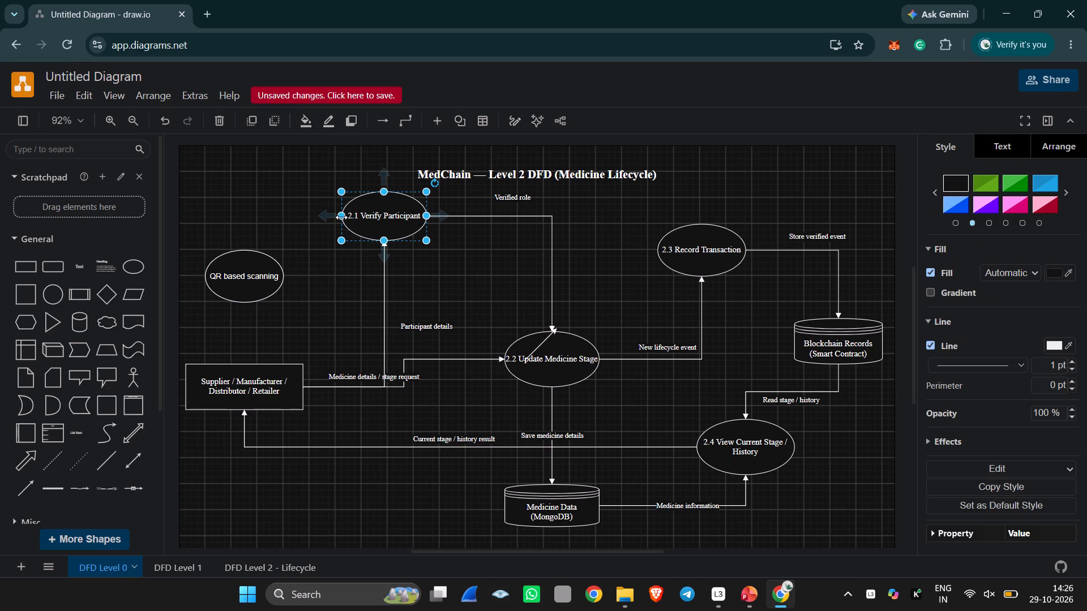
left_click_drag(327, 214, 239, 250)
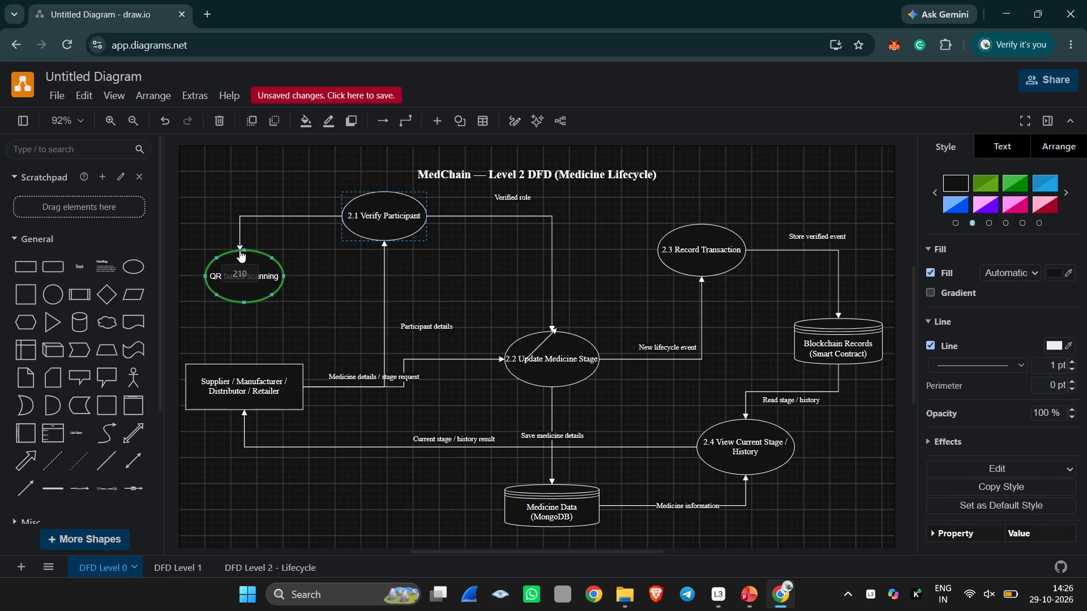
left_click(314, 260)
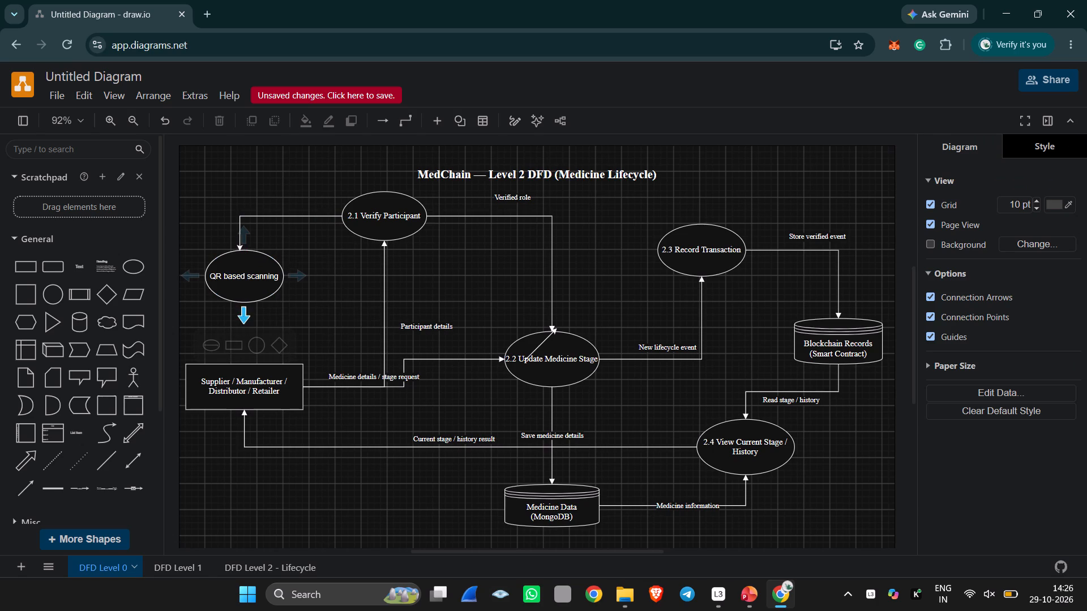
left_click_drag(243, 316, 242, 363)
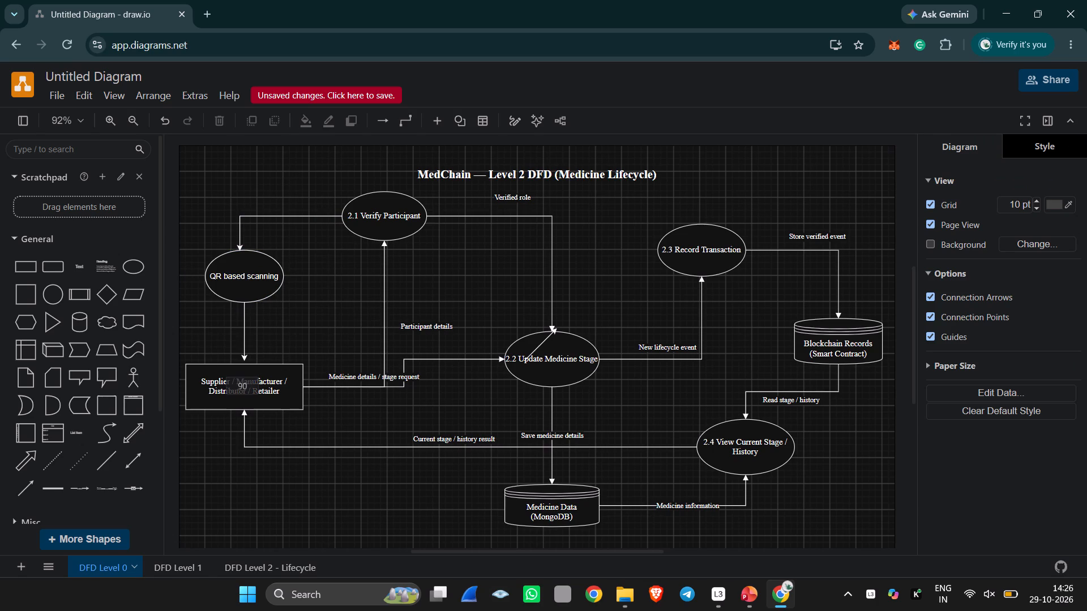
left_click_drag(242, 363, 242, 361)
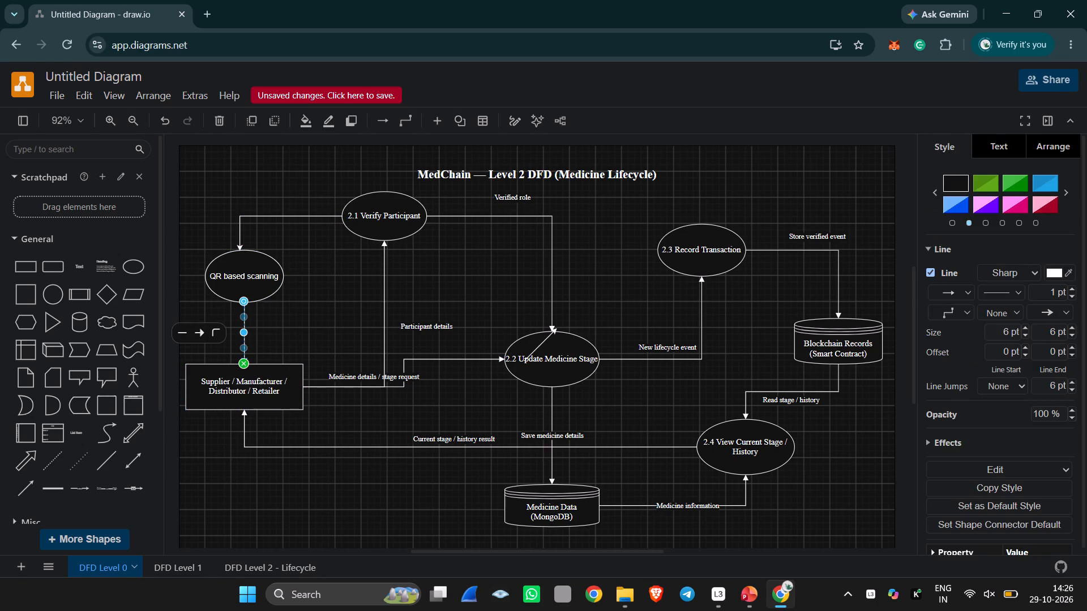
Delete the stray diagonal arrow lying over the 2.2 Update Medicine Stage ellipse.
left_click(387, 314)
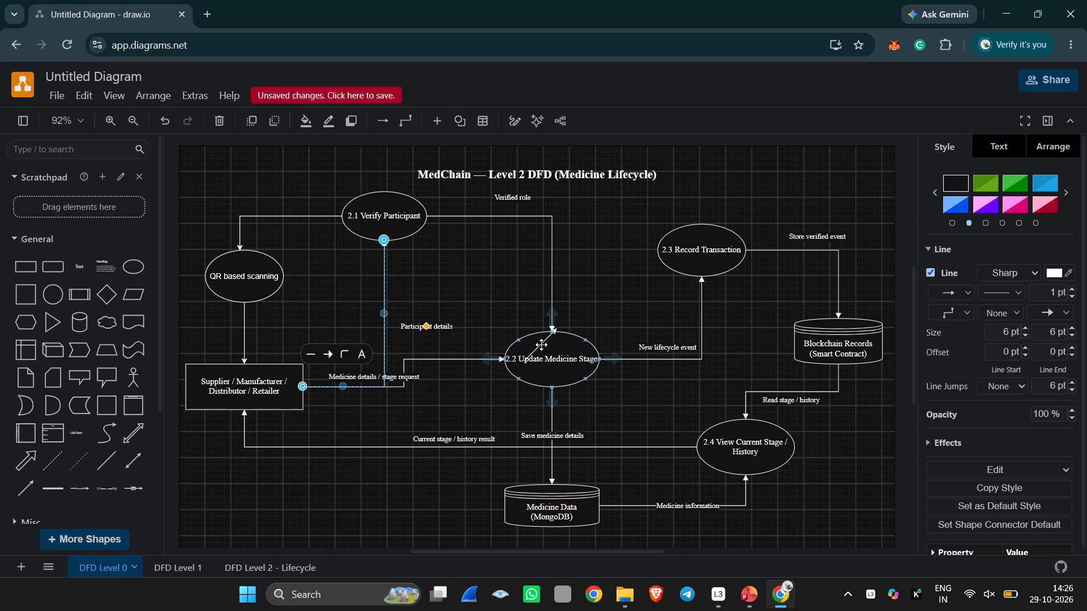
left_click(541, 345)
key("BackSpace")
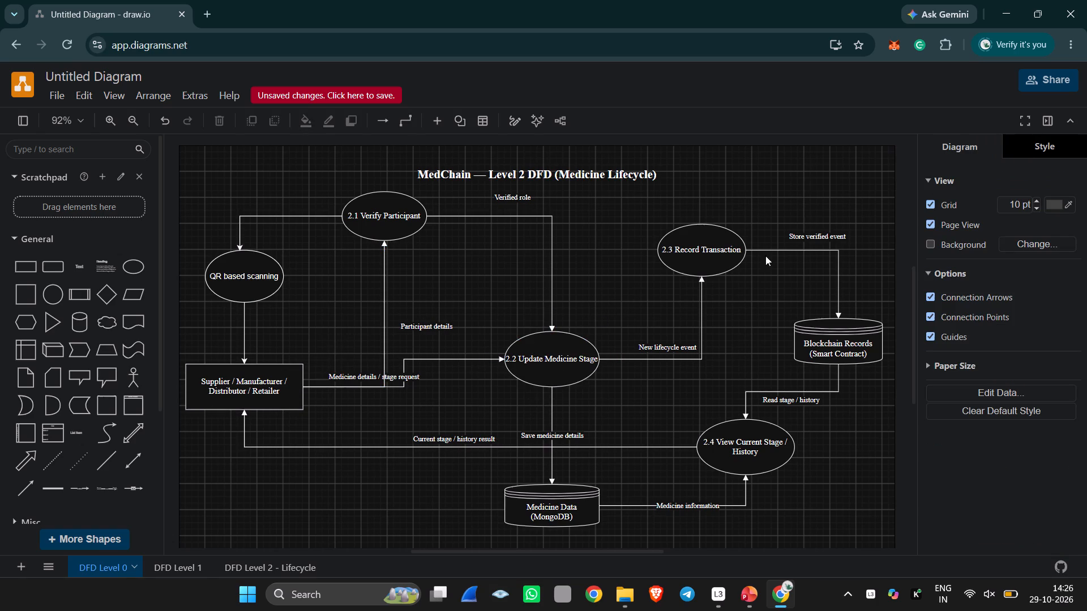
Shift 2.3 Record Transaction slightly up and move 2.2 Update Medicine Stage down and right, nearly level with the Supplier / Manufacturer / Distributor / Retailer box.
left_click(702, 247)
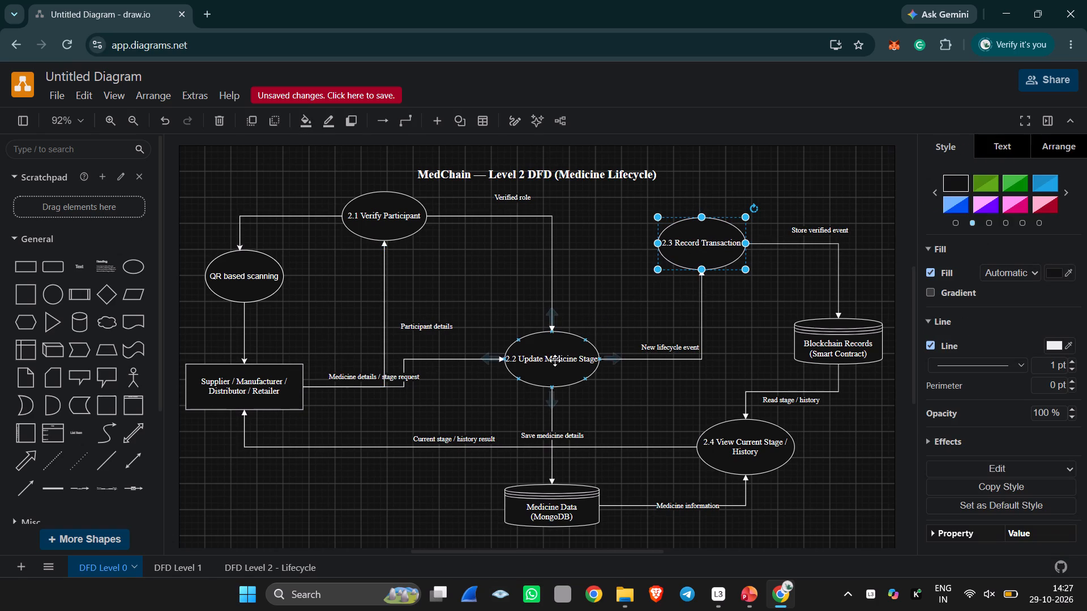
left_click_drag(555, 360, 584, 381)
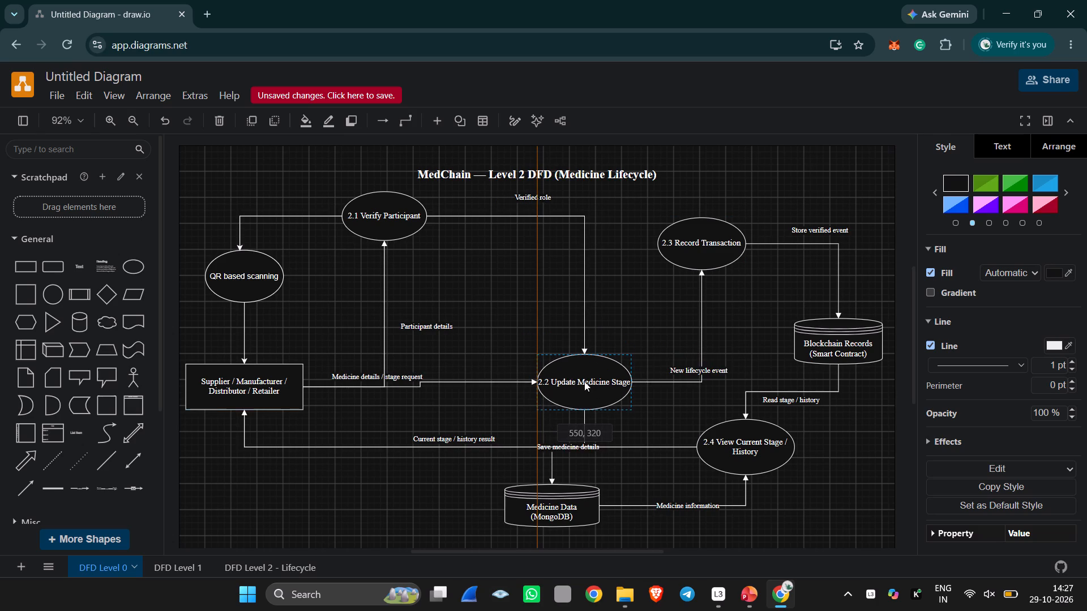
left_click_drag(584, 381, 583, 386)
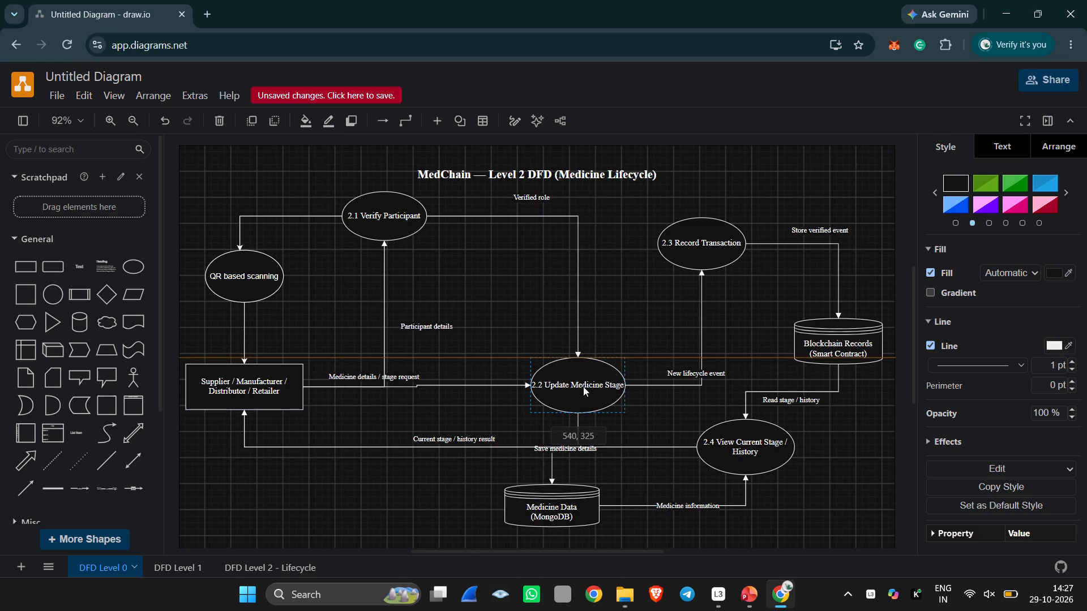
left_click_drag(583, 386, 585, 386)
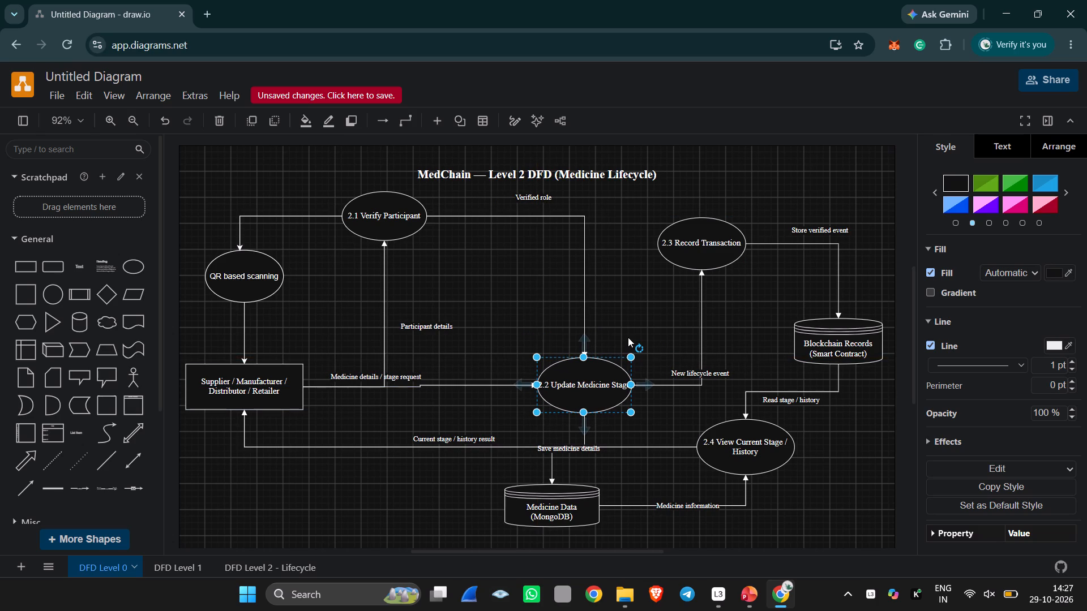
left_click(628, 337)
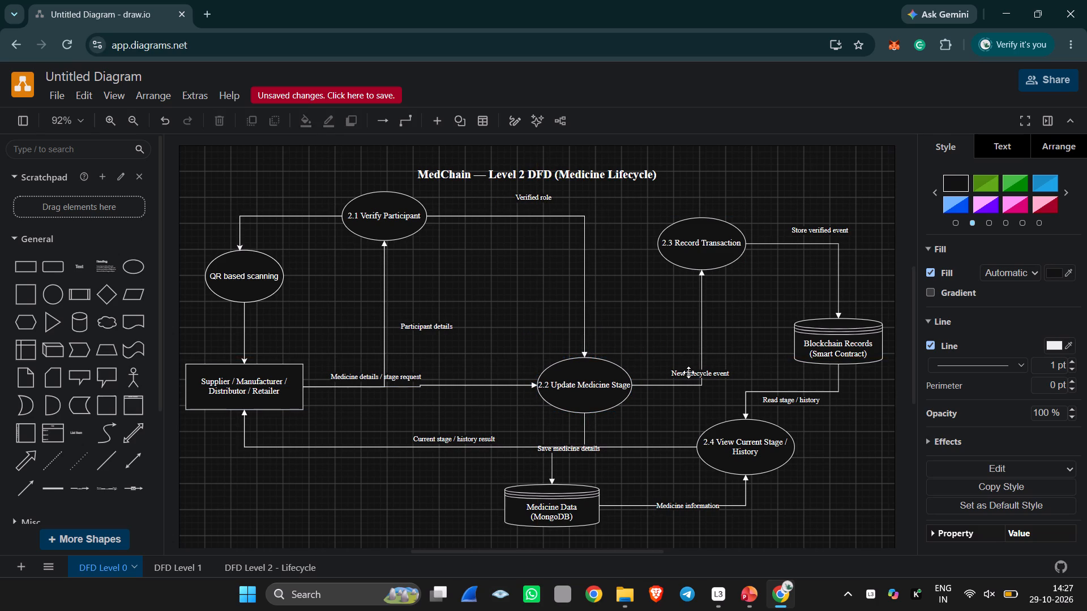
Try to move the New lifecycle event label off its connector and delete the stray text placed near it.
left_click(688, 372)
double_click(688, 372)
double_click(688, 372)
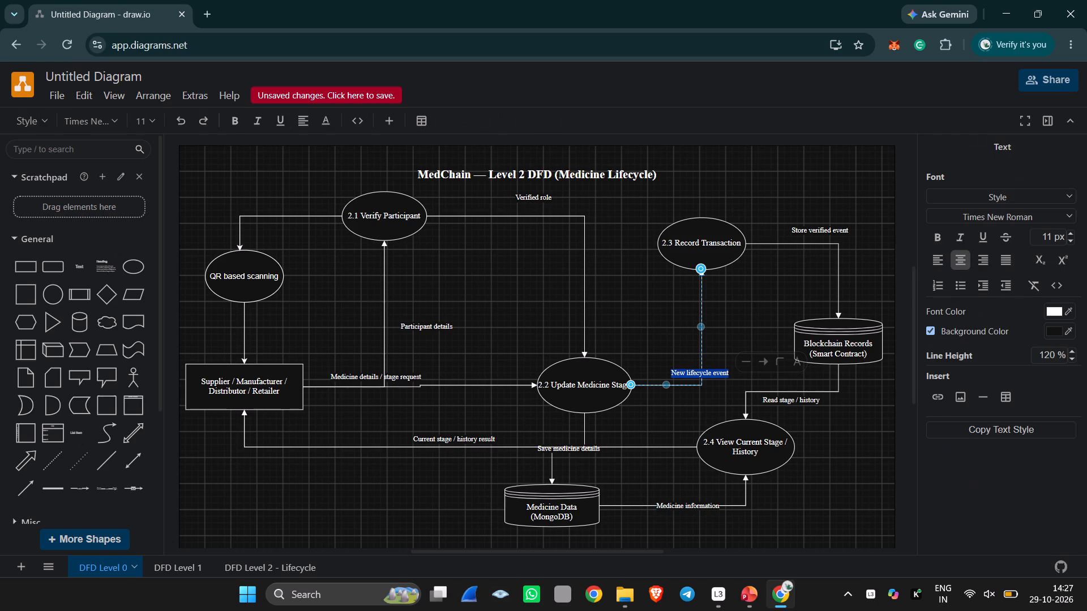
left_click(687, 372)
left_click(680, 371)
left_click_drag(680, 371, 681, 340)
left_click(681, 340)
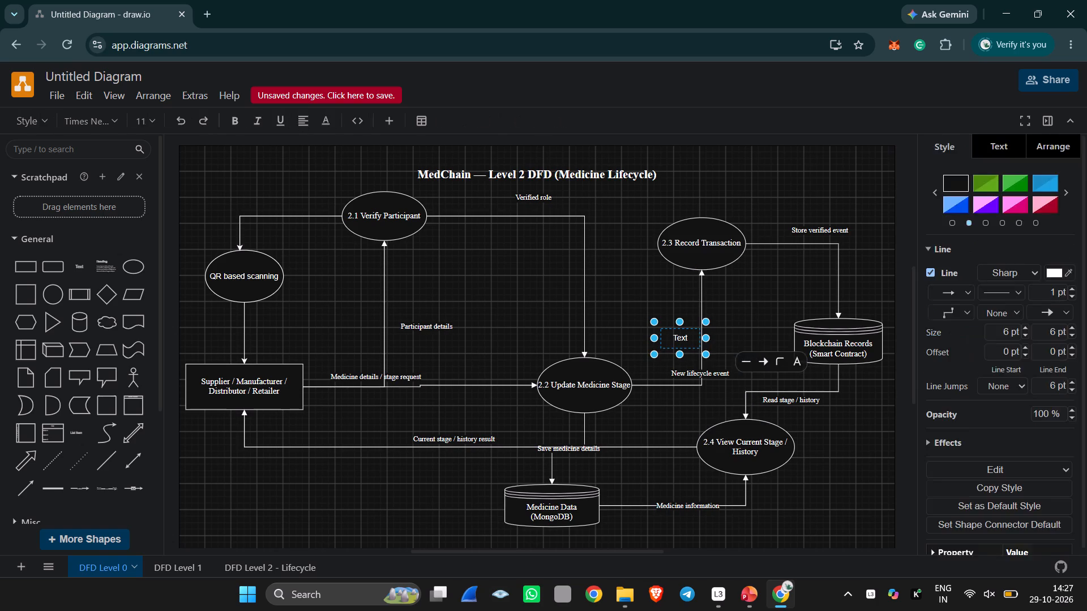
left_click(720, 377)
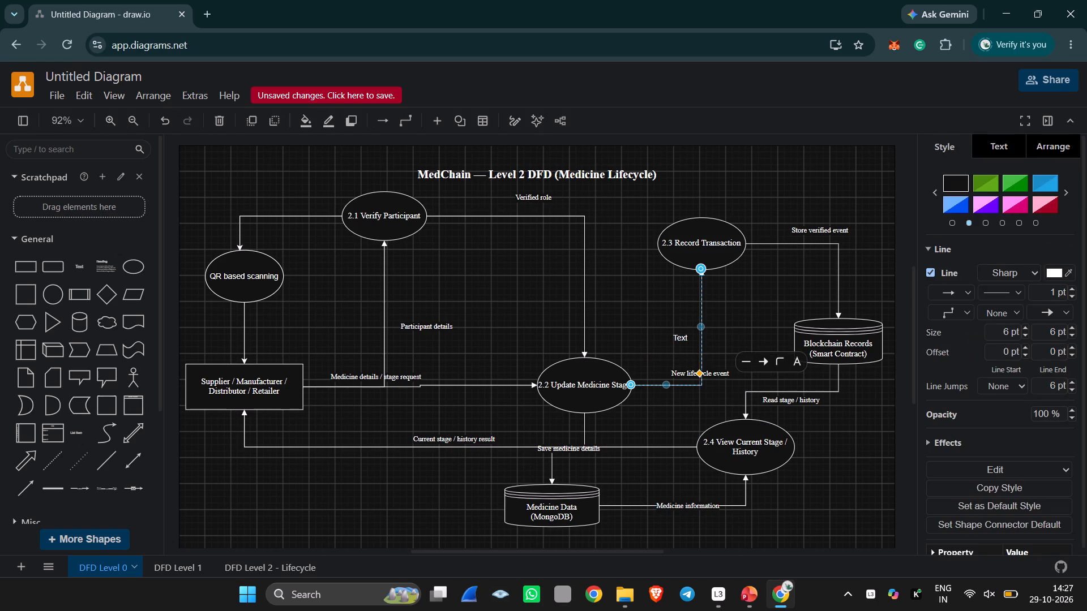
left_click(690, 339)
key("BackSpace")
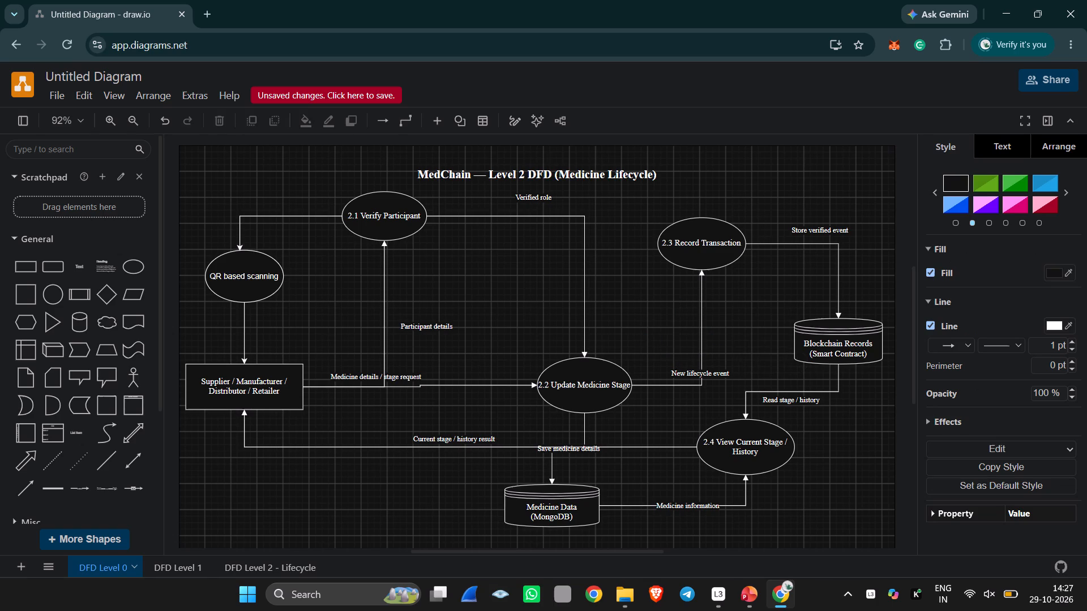
Move the Medicine Data (MongoDB) store down and right, directly below 2.2 Update Medicine Stage, so their connector runs straight.
scroll(685, 401, "down", 1)
scroll(685, 401, "left", 1)
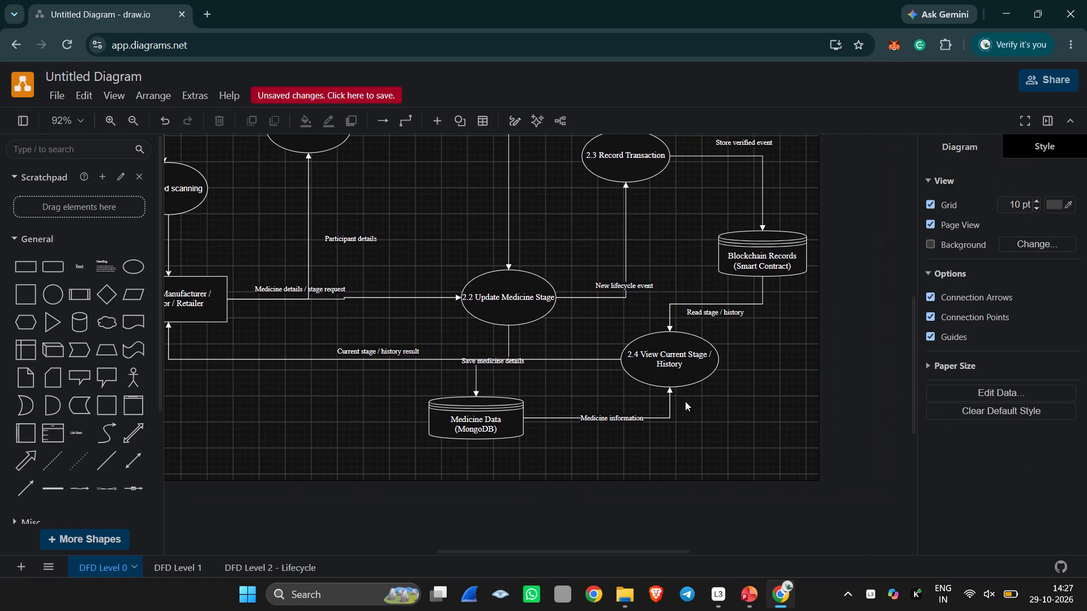
scroll(685, 401, "right", 1)
left_click_drag(498, 429, 493, 459)
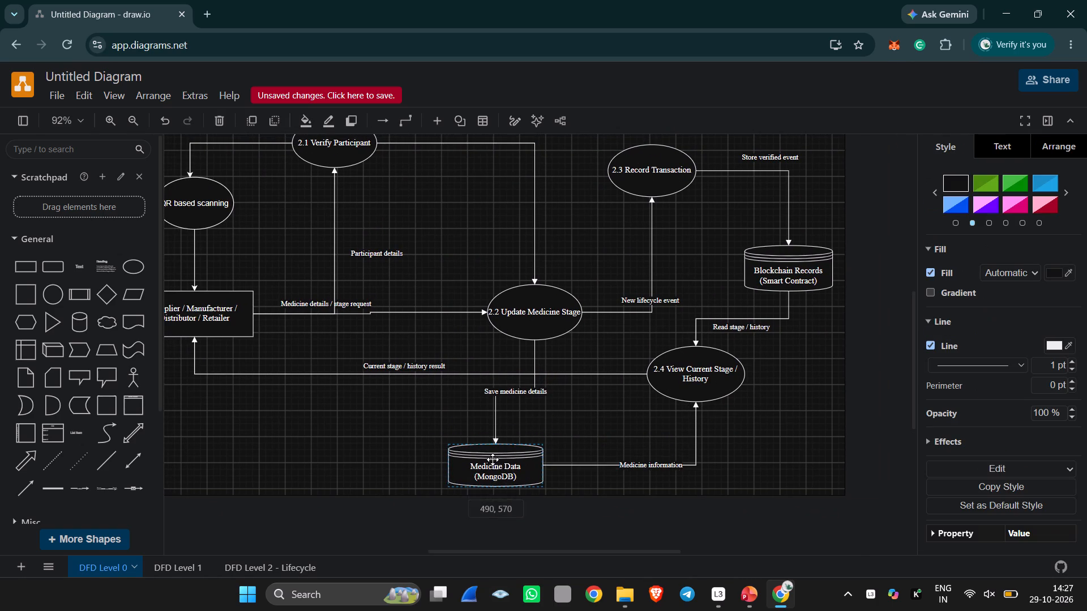
left_click_drag(493, 459, 534, 457)
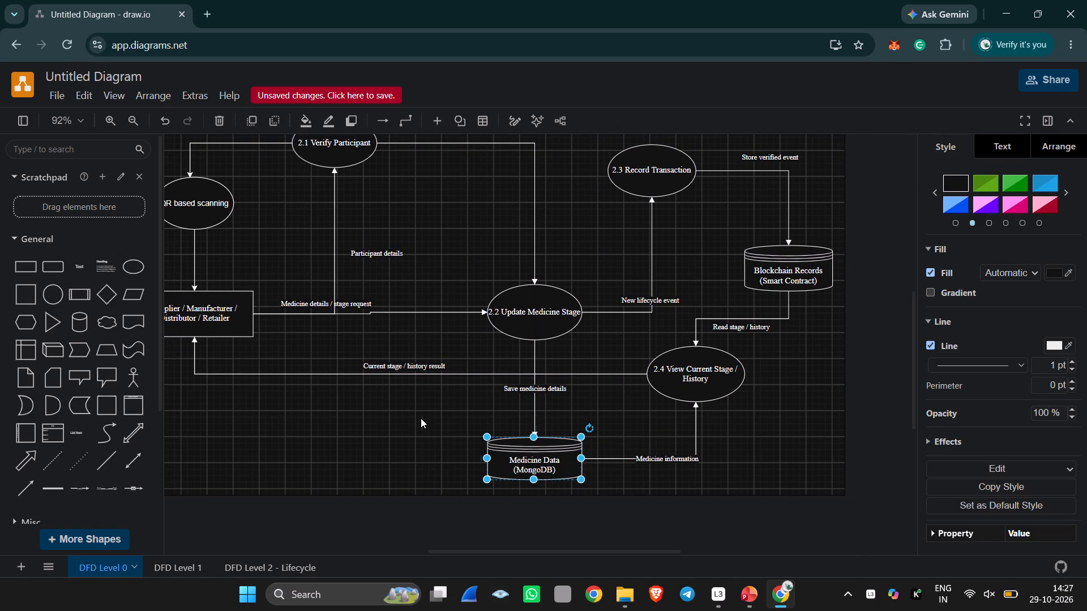
left_click(414, 421)
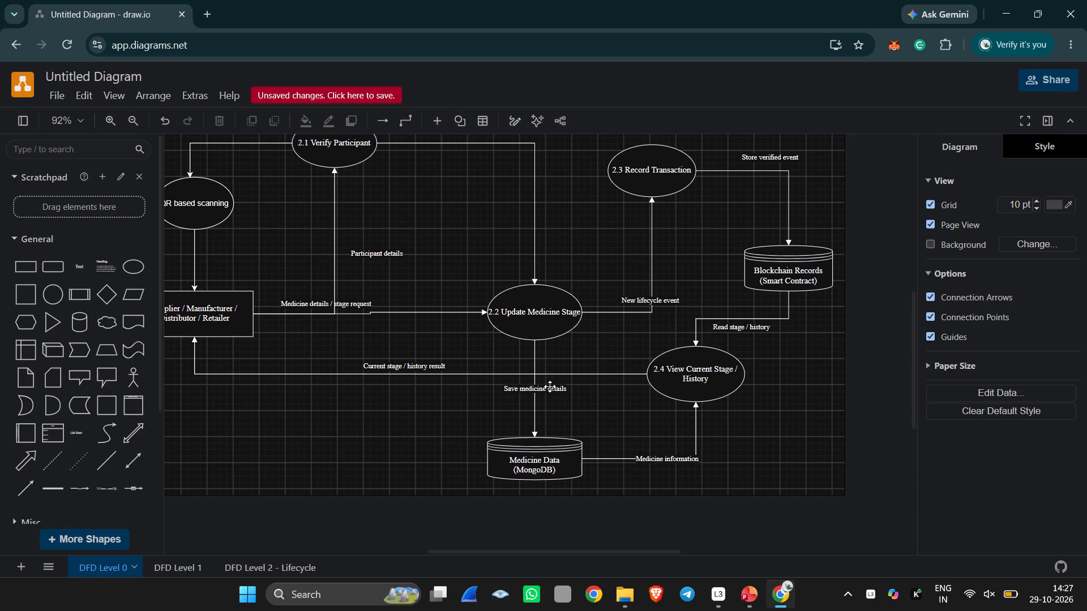
Move the Save medicine details label to the right of its vertical connector, just above the Medicine Data (MongoDB) store.
left_click(550, 387)
left_click_drag(550, 387, 581, 396)
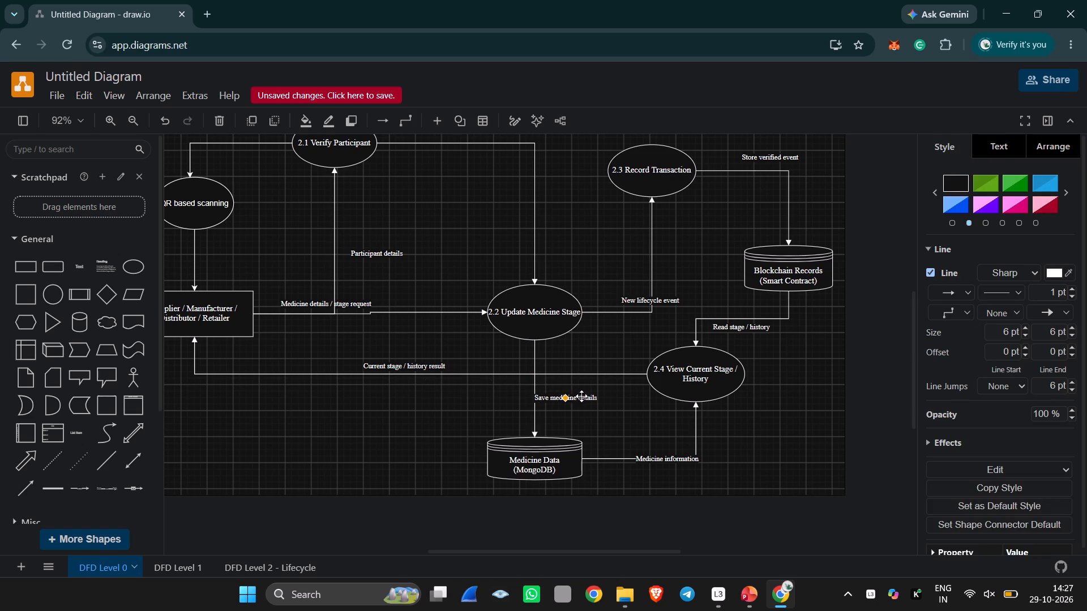
left_click_drag(581, 396, 587, 403)
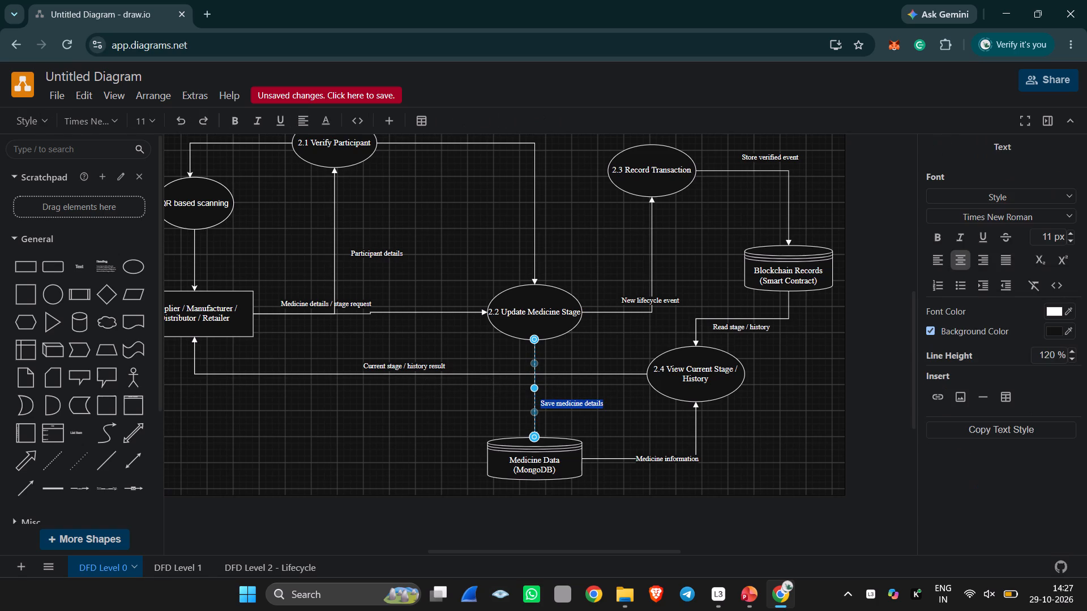
left_click(596, 269)
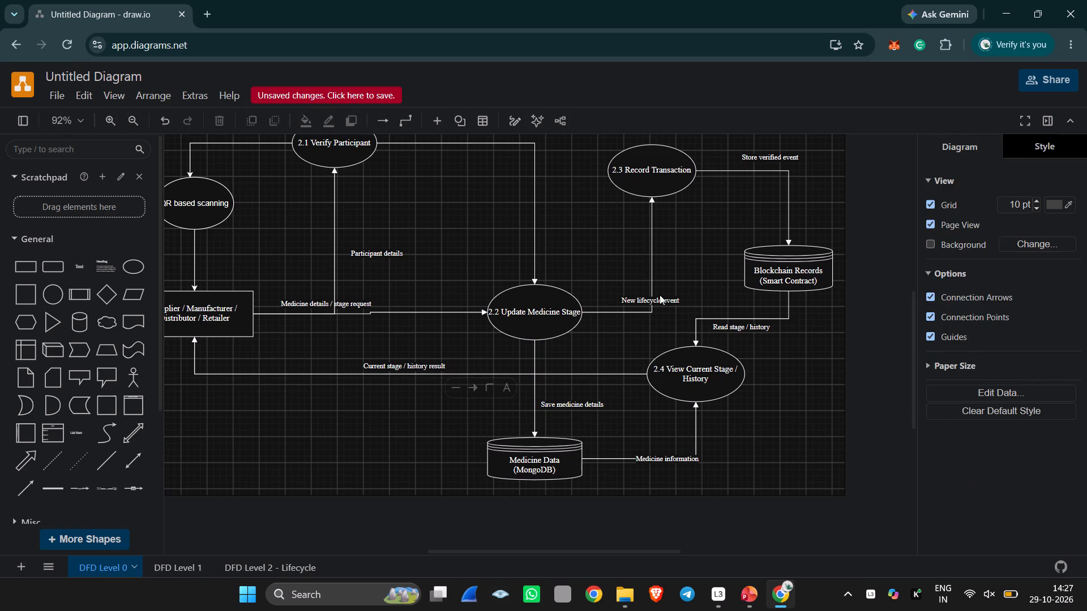
Move New lifecycle event left of its vertical connector, and Medicine details / stage request above its line, right of the Participant details connector.
left_click_drag(665, 299, 680, 285)
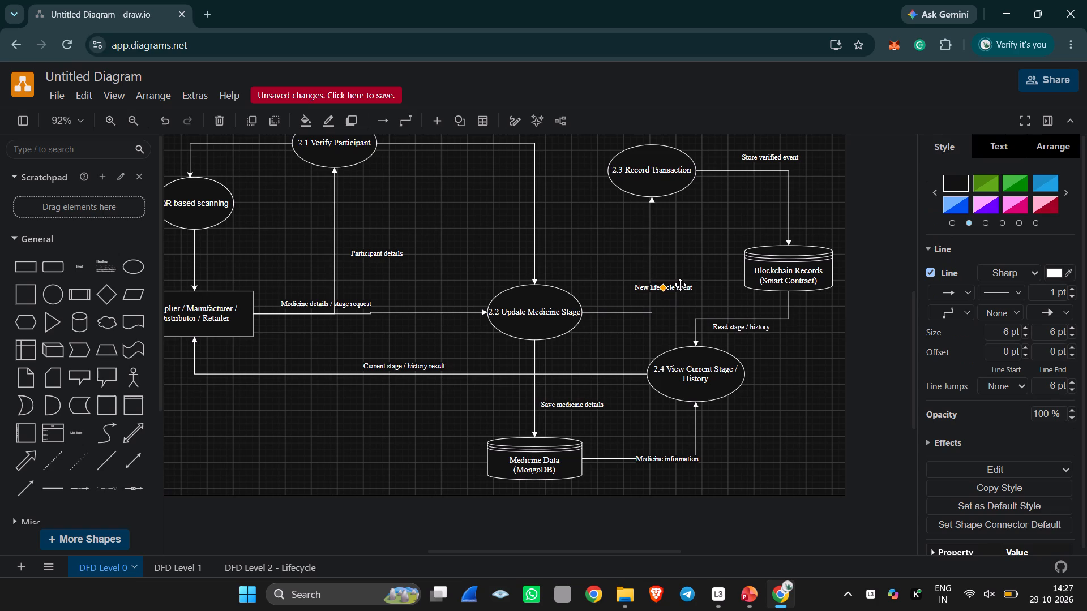
left_click_drag(680, 285, 634, 262)
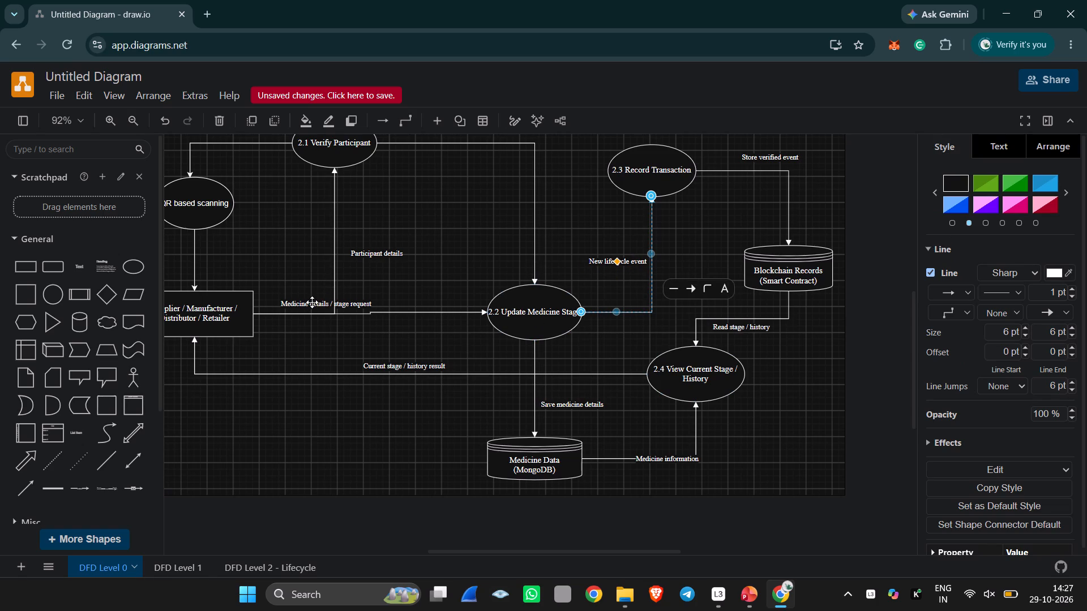
left_click_drag(312, 302, 283, 293)
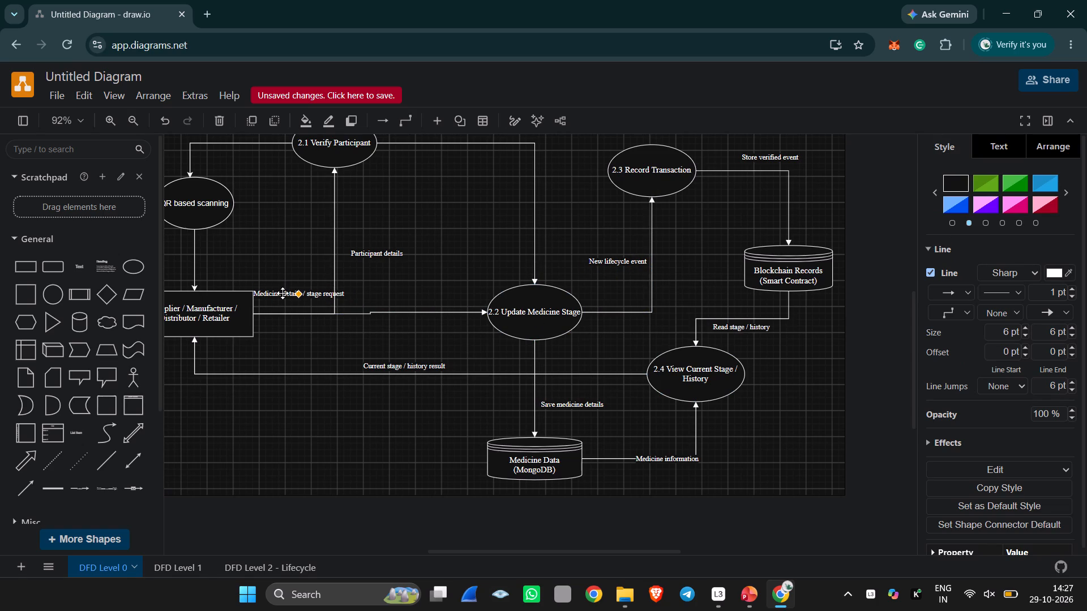
left_click_drag(283, 293, 371, 299)
Nudge 2.2 Update Medicine Stage slightly down to straighten its connector from the Supplier / Manufacturer / Distributor / Retailer box.
double_click(523, 304)
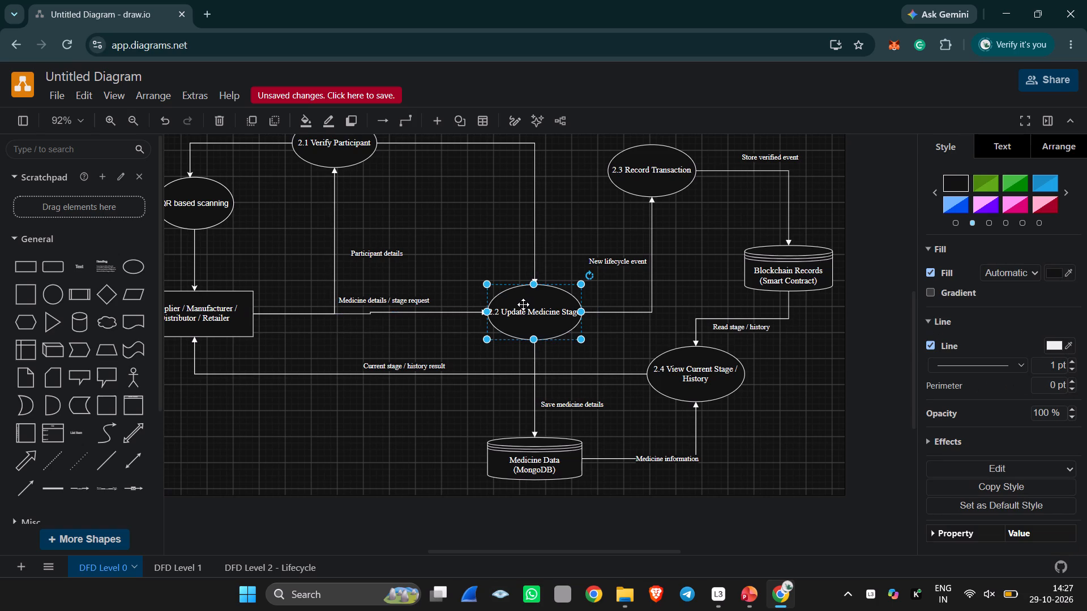
left_click(481, 231)
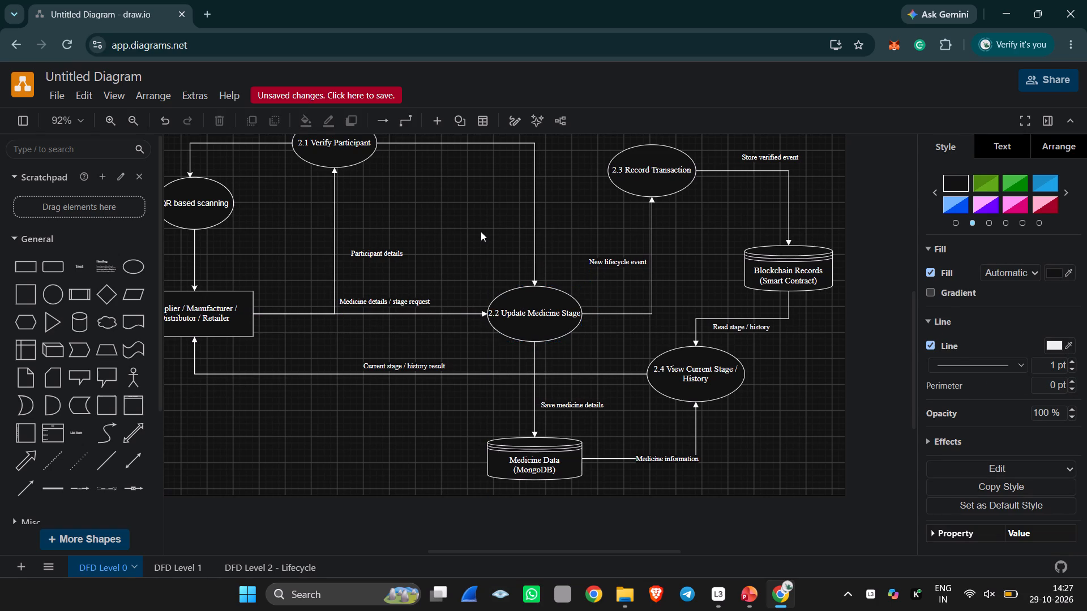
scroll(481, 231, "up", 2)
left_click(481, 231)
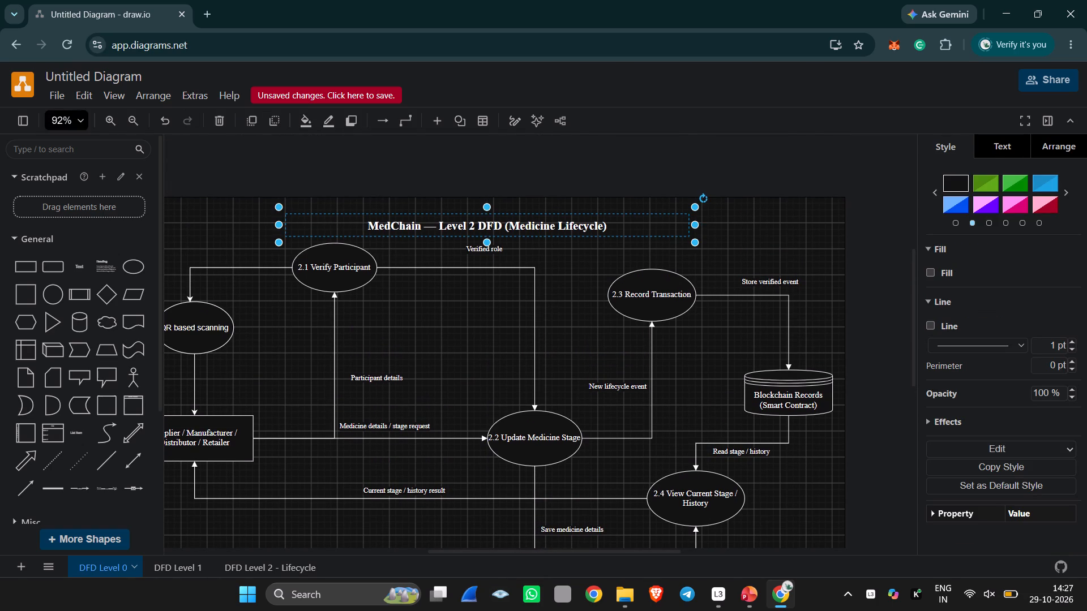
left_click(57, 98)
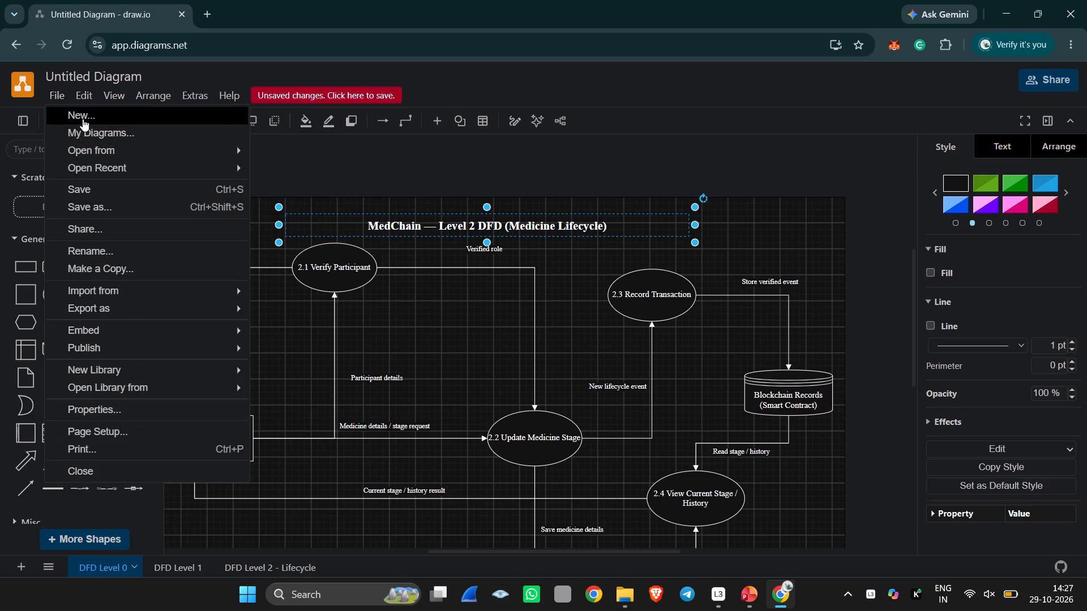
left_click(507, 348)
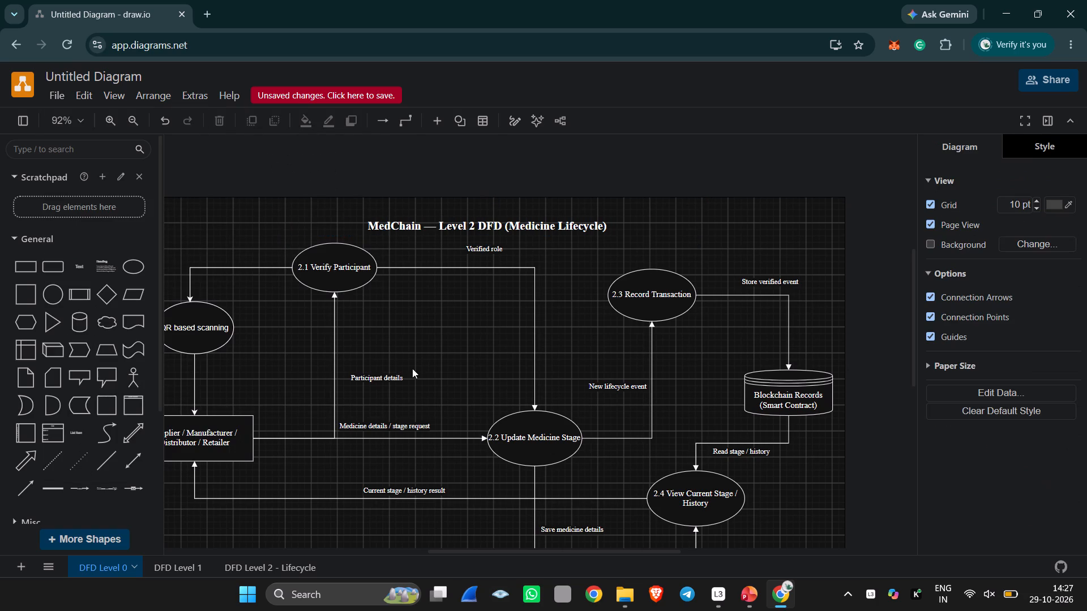
Add a new ellipse below and right of 2.1 Verify Participant, inside the Verified role connector.
scroll(412, 368, "down", 1)
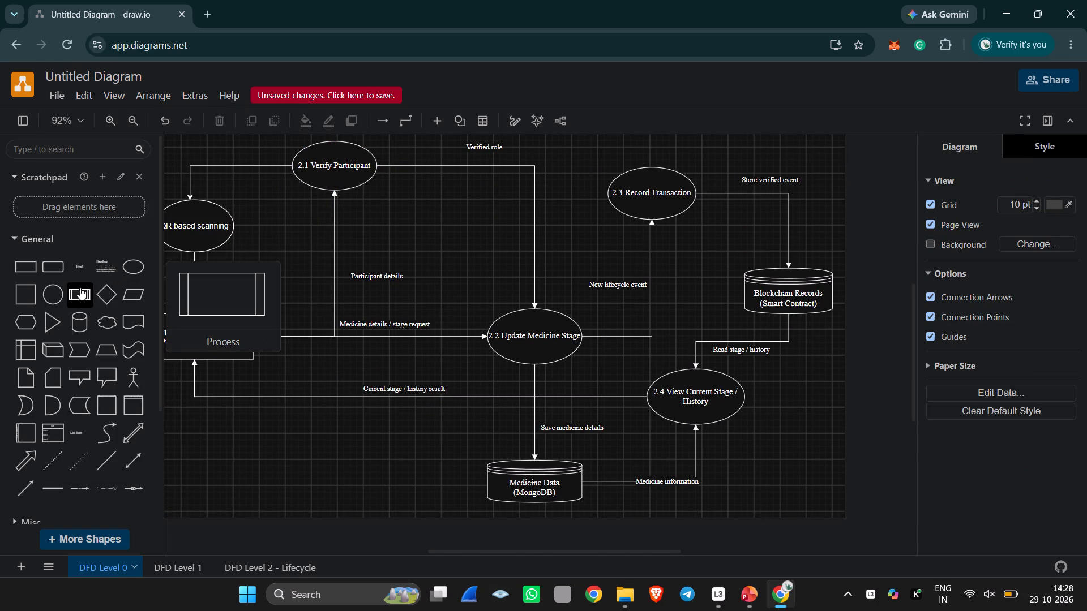
left_click(132, 265)
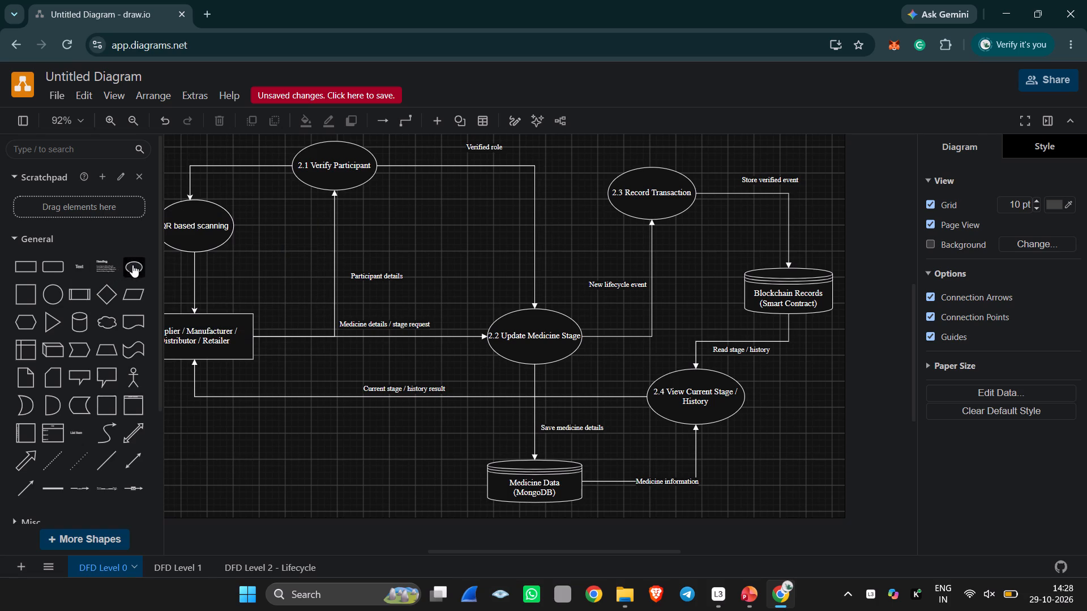
left_click_drag(543, 338, 477, 282)
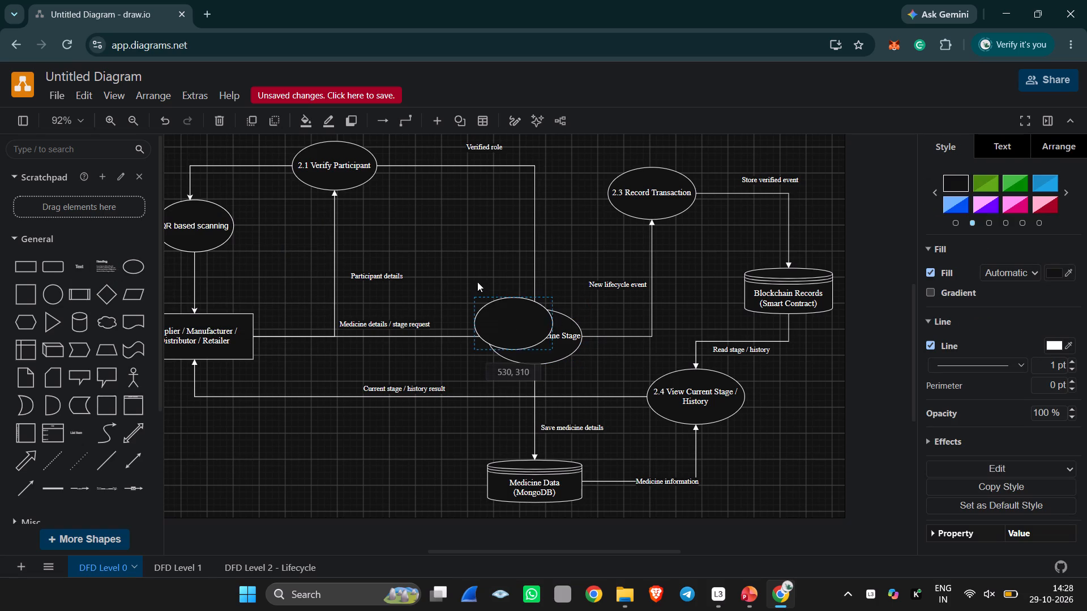
left_click_drag(477, 282, 461, 220)
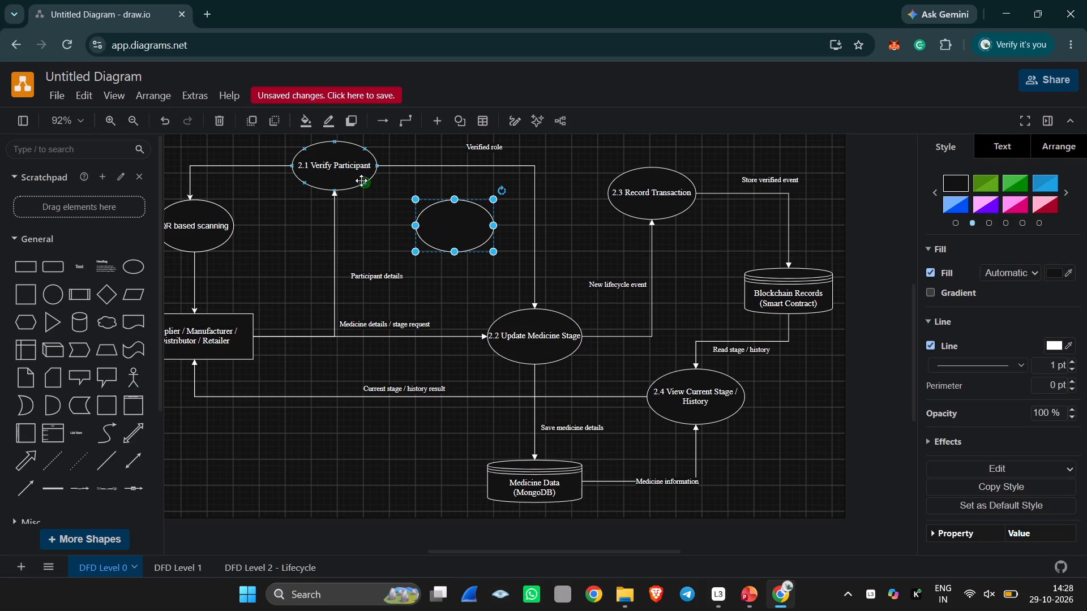
Draw a connector from the lower right of 2.1 Verify Participant to the new empty ellipse.
left_click_drag(369, 183, 383, 193)
left_click_drag(383, 193, 432, 215)
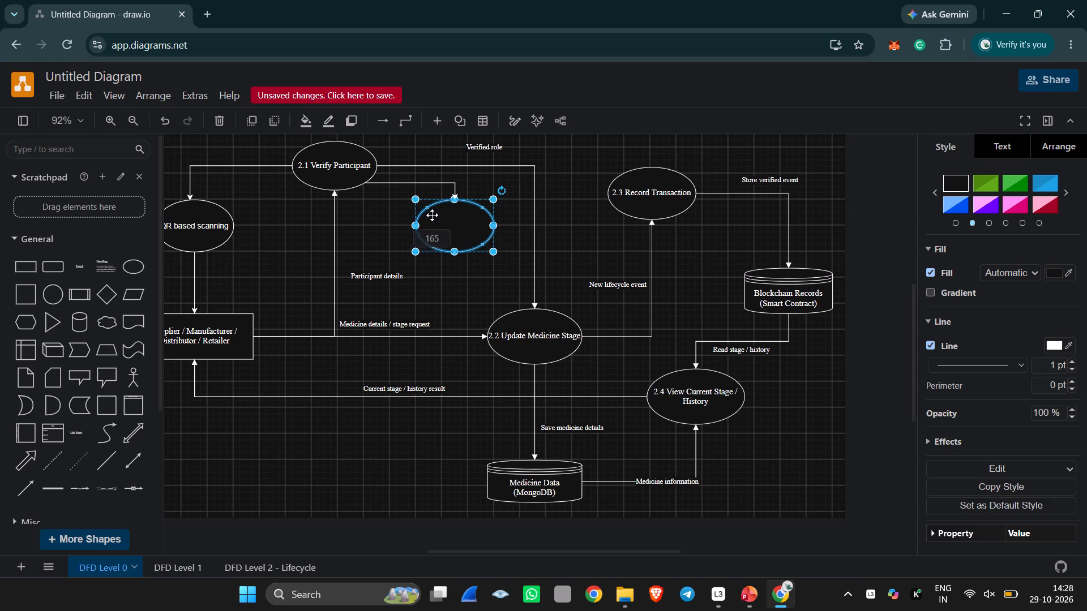
left_click_drag(432, 215, 433, 215)
Label the empty ellipse below and right of 2.1 Verify Participant as Verified Medicine.
double_click(446, 218)
double_click(446, 218)
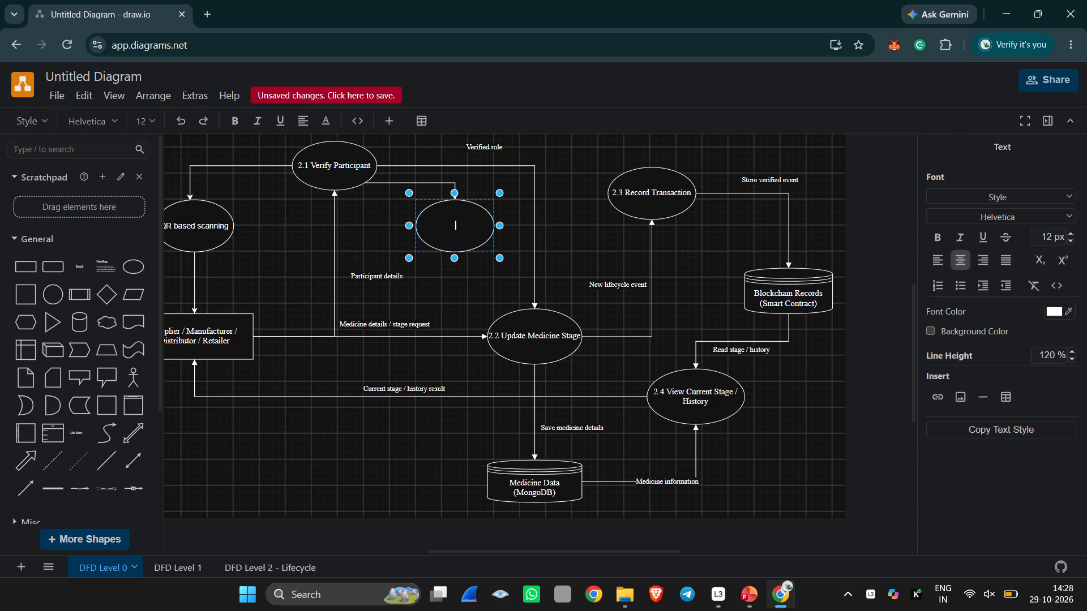
type("verri")
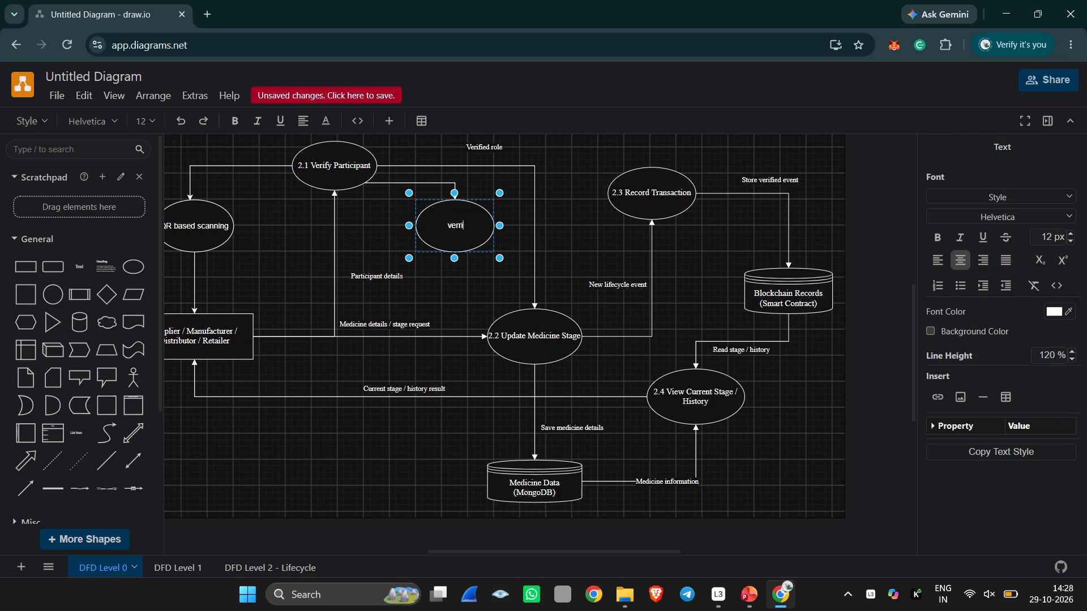
key("BackSpace")
key("BackSpace")
type("if")
key("BackSpace")
type("fied")
key("space")
type("Ma")
key("BackSpace")
type("edicine")
key("space")
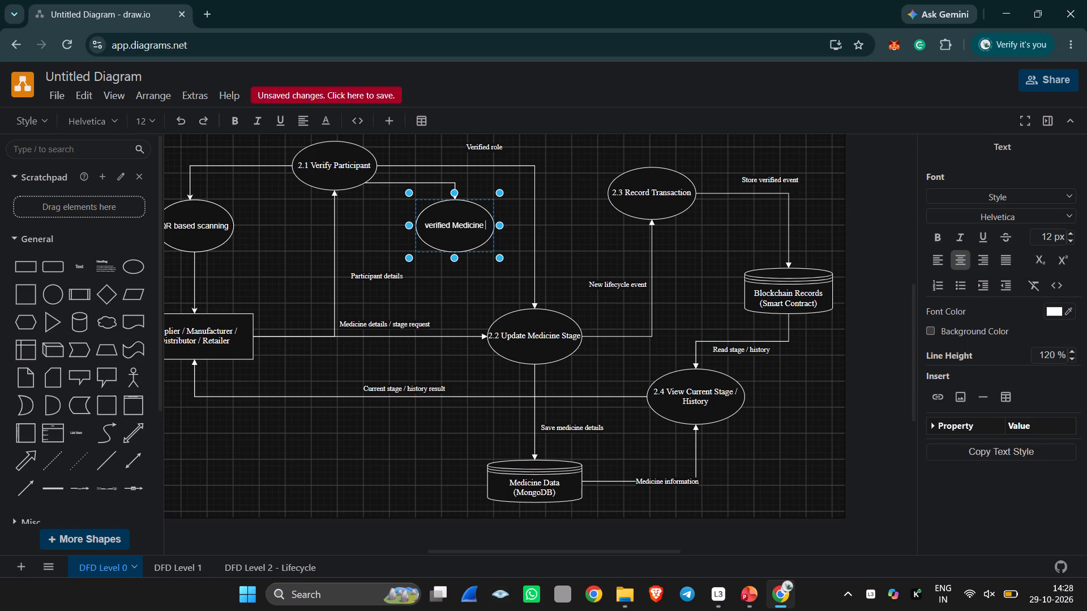
left_click(430, 225)
key("BackSpace")
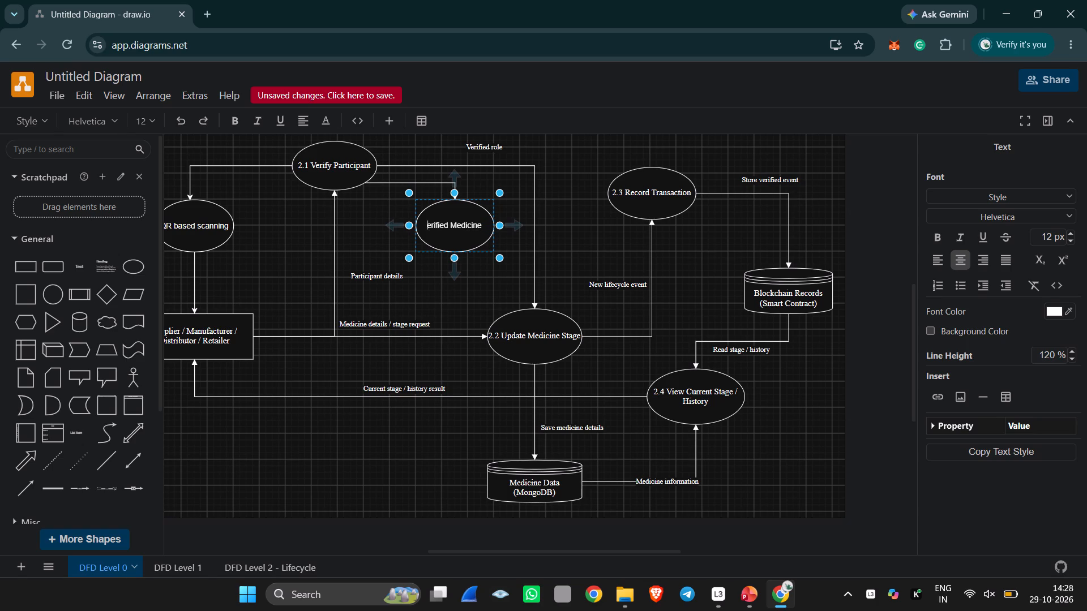
key("shift+v")
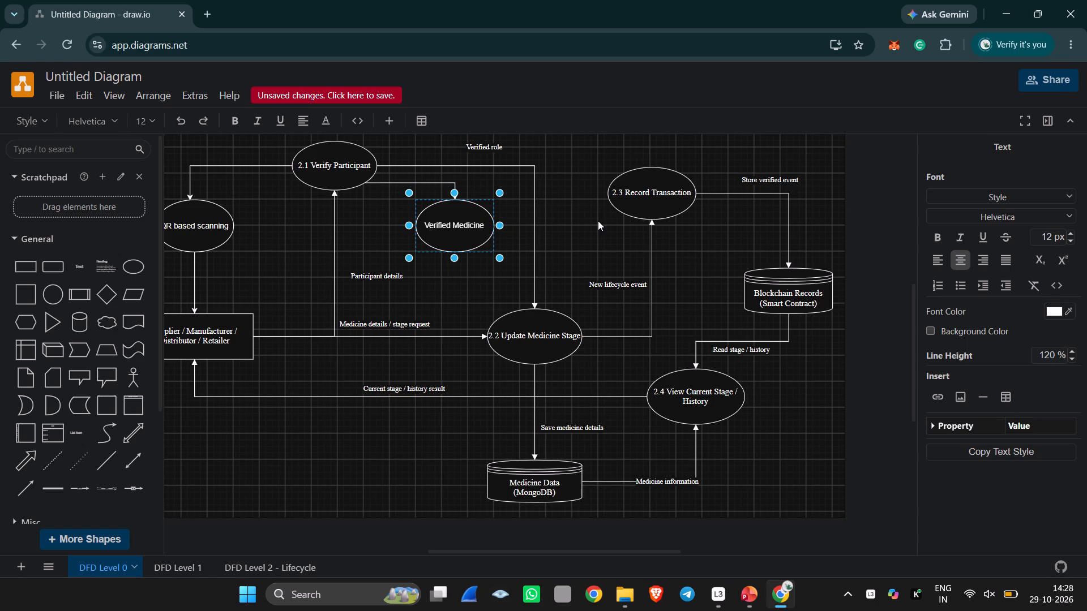
left_click(534, 221)
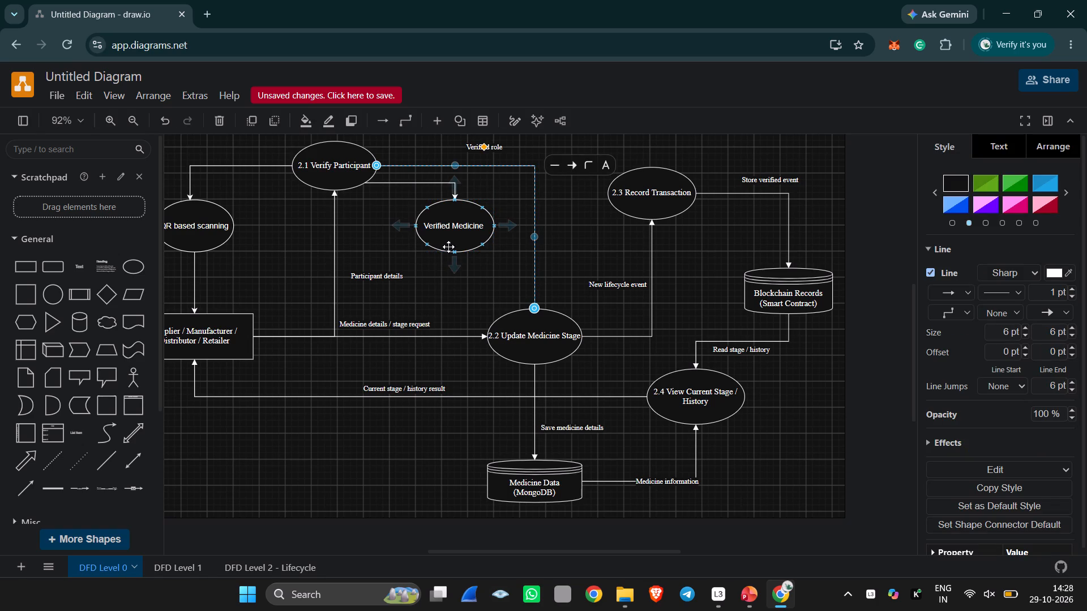
Draw a connector from the bottom of Verified Medicine to the upper left of 2.2 Update Medicine Stage.
left_click_drag(454, 263, 499, 304)
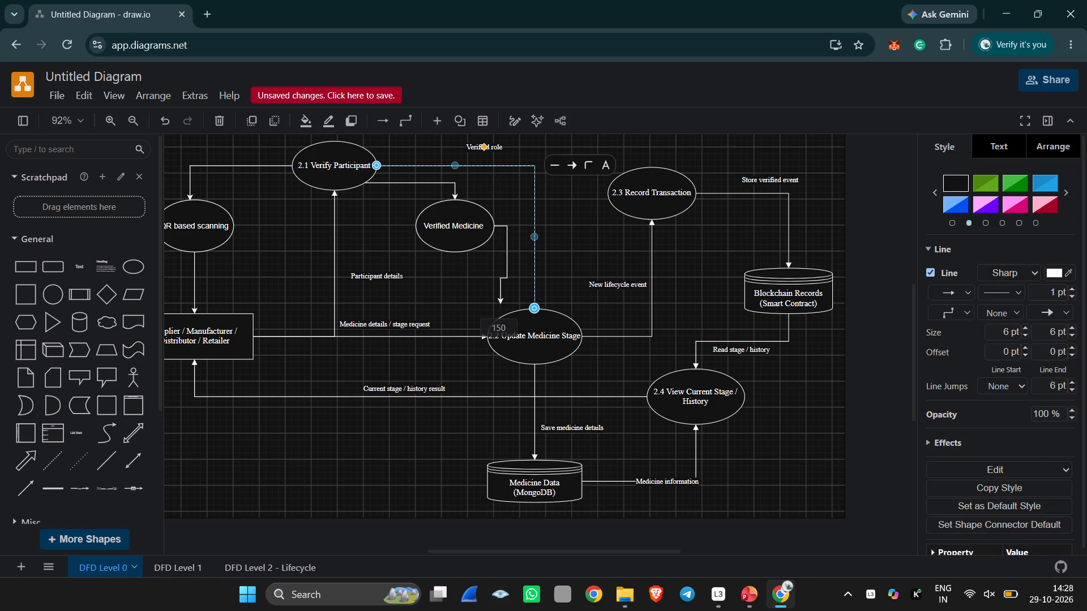
left_click_drag(499, 304, 502, 317)
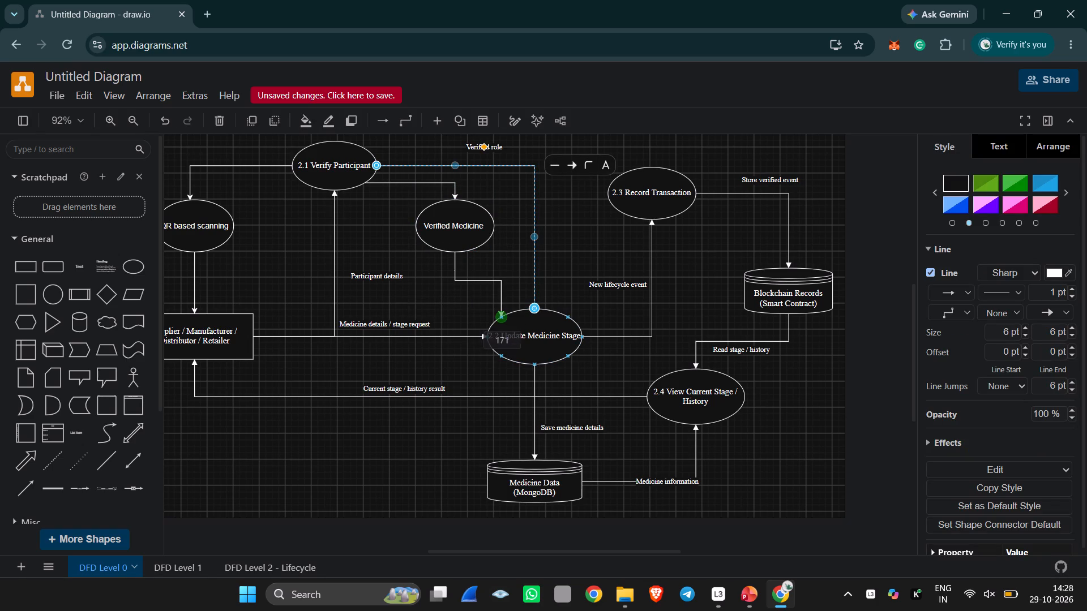
left_click_drag(502, 317, 502, 317)
left_click(589, 233)
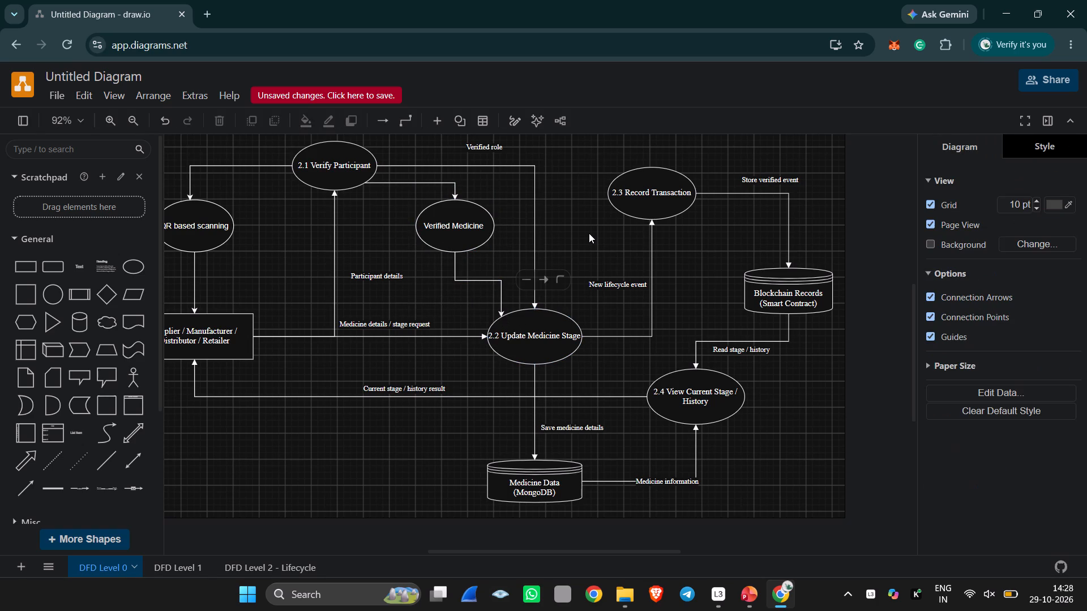
Add a Process shape with double side lines below the Current stage / history result connector, left of Medicine Data (MongoDB).
scroll(687, 288, "down", 1)
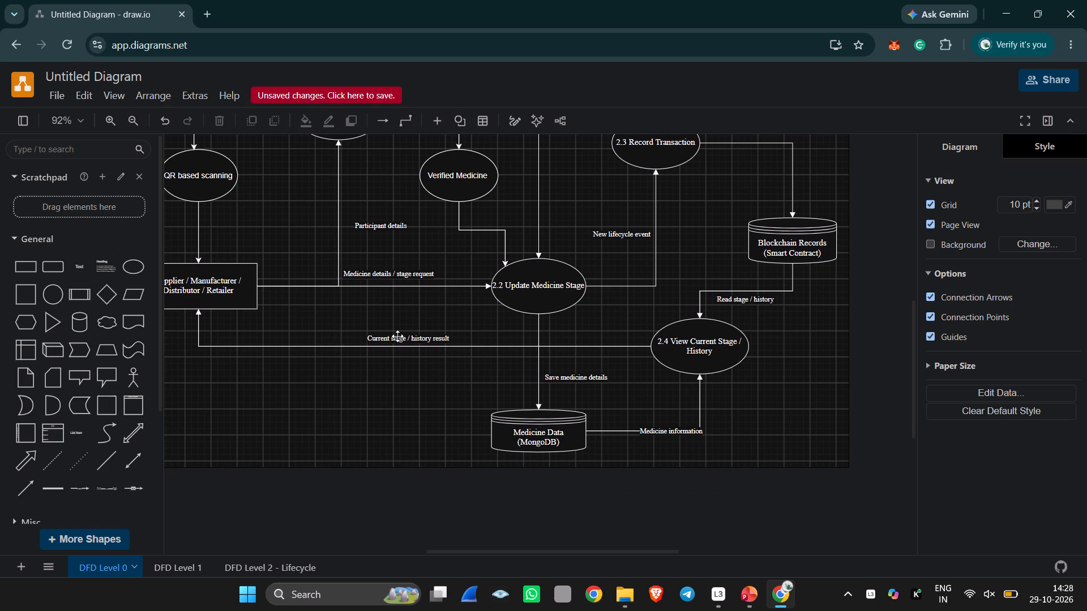
left_click(421, 385)
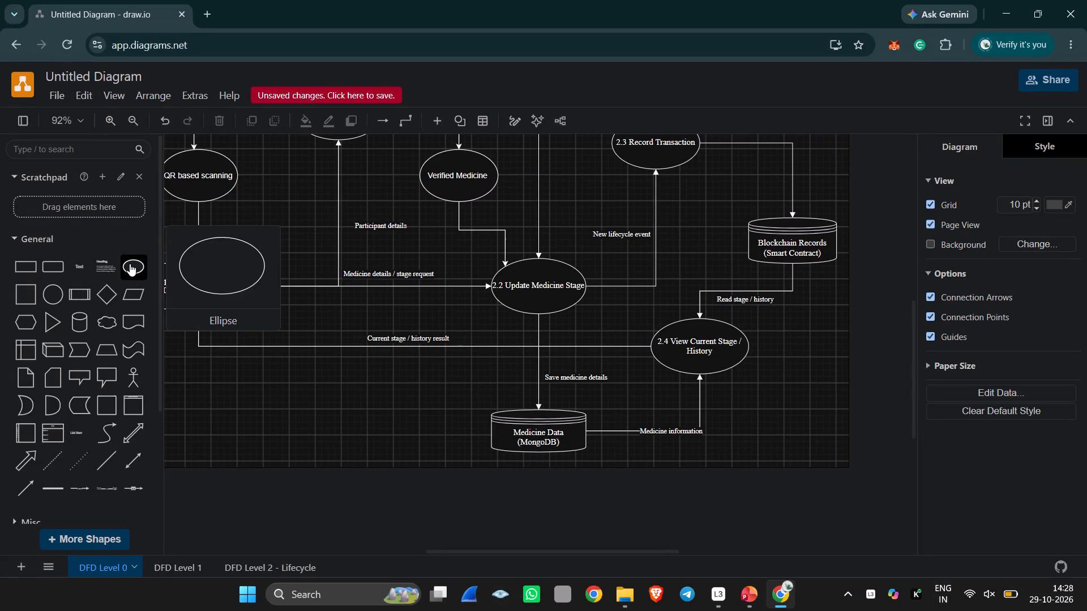
left_click(75, 294)
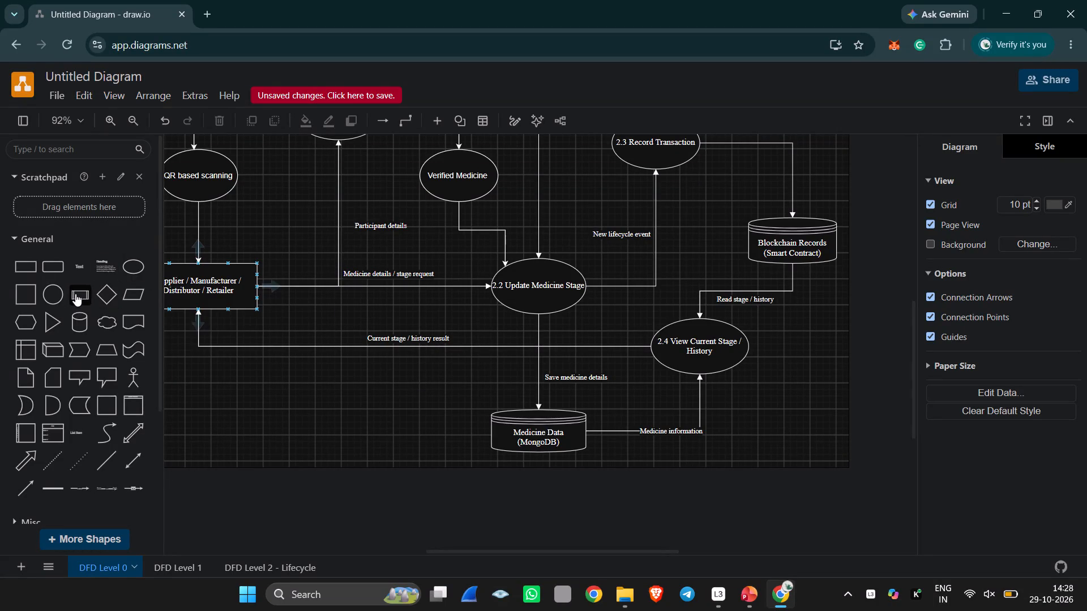
left_click_drag(538, 345, 421, 377)
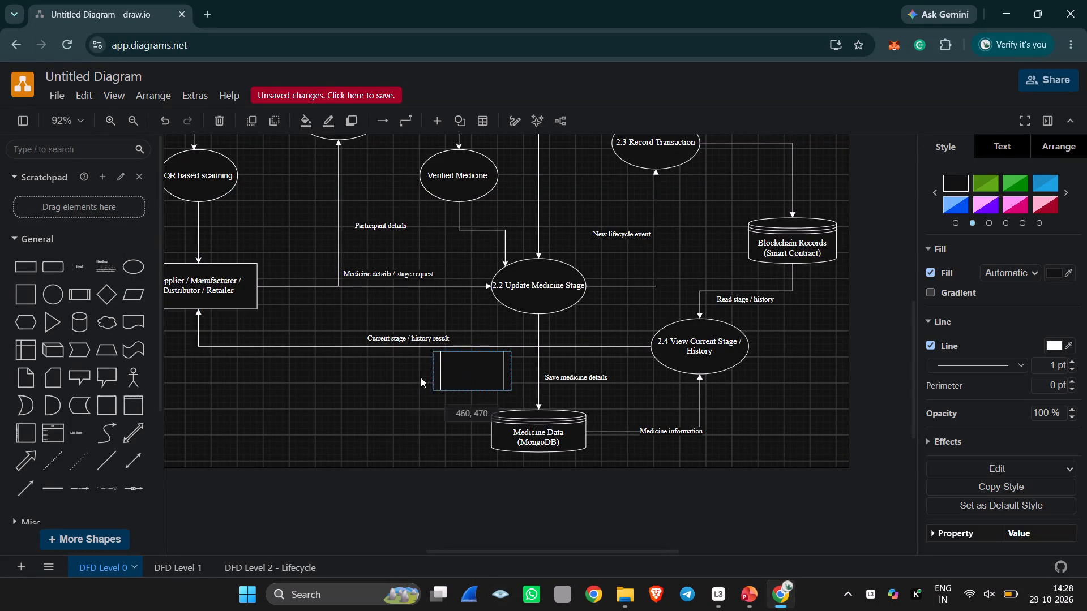
left_click_drag(421, 377, 329, 407)
left_click(329, 407)
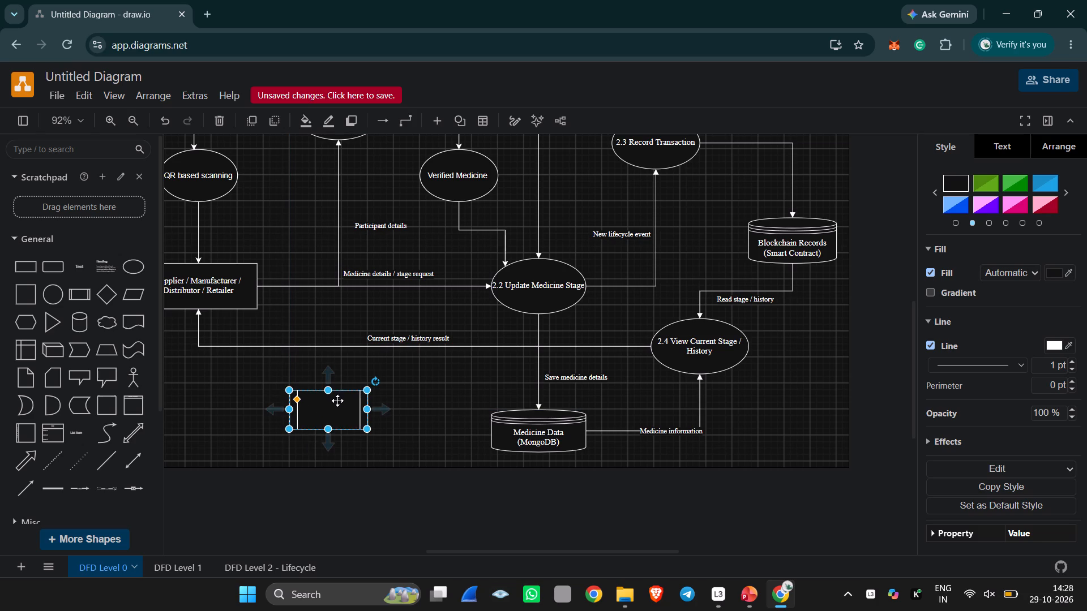
left_click_drag(346, 400, 378, 378)
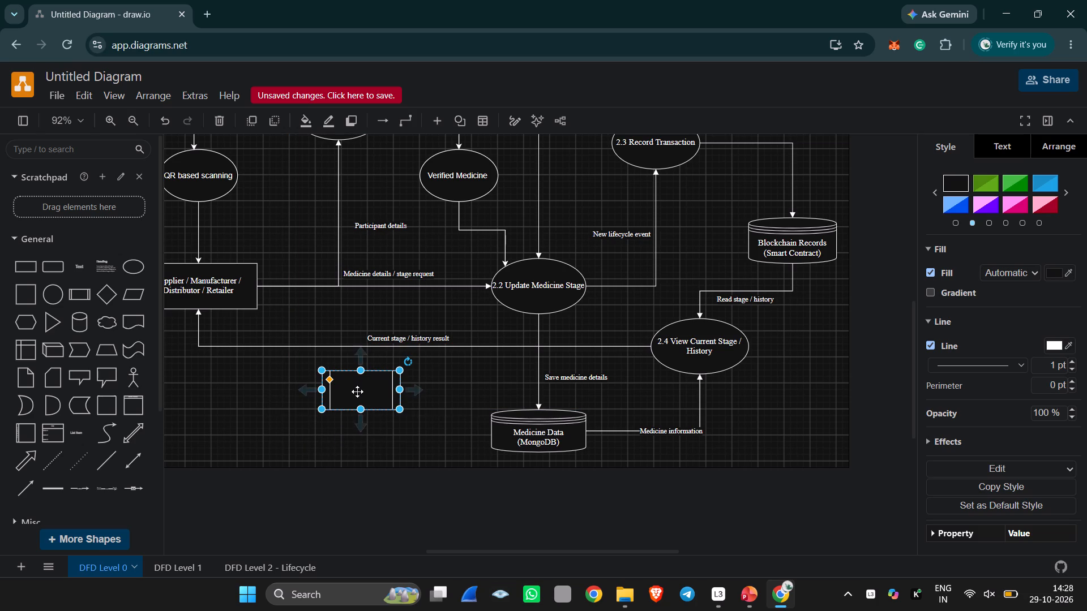
left_click_drag(357, 391, 353, 402)
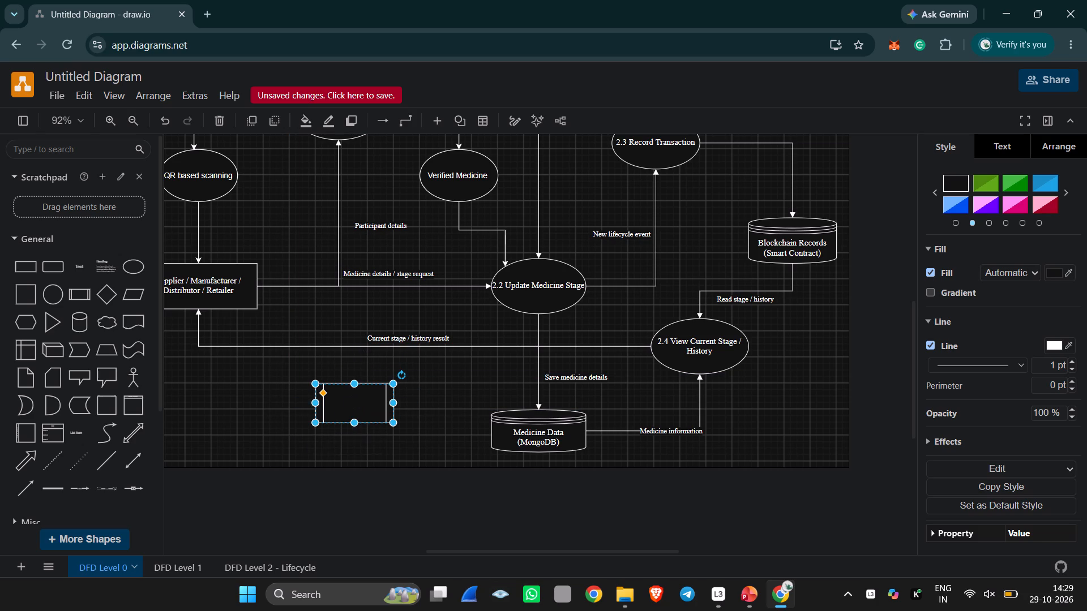
Label the new empty process shape as database.
left_click(401, 118)
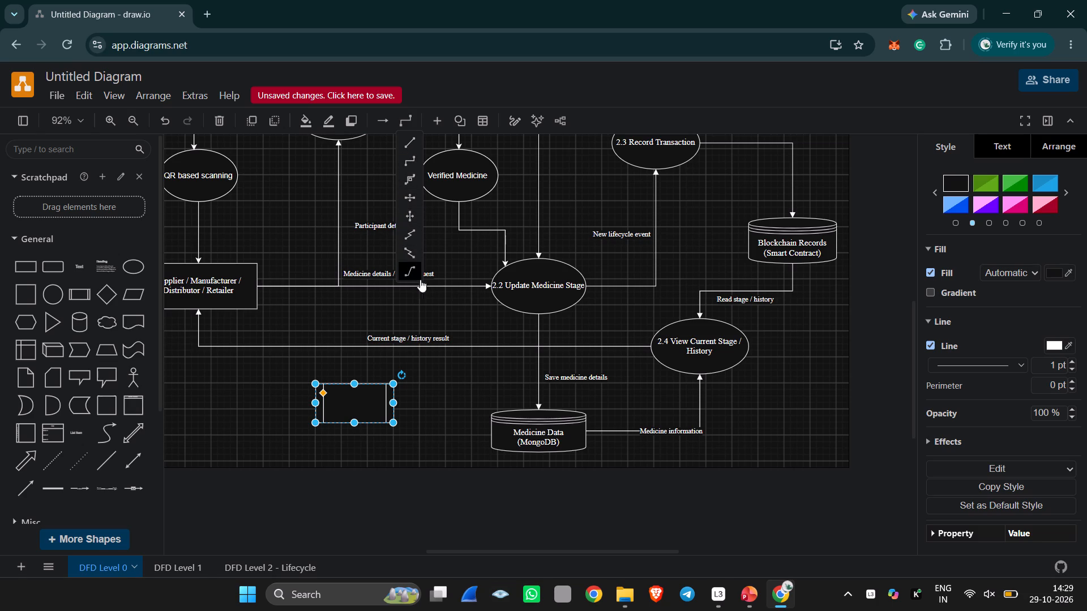
left_click_drag(359, 290, 348, 399)
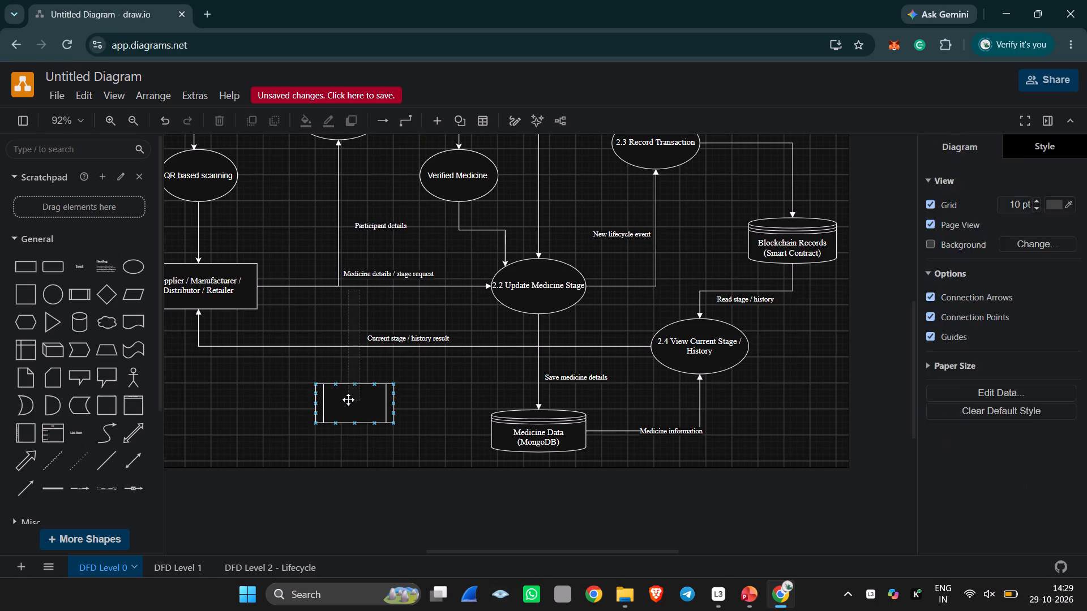
double_click(348, 399)
left_click(348, 399)
left_click(348, 399)
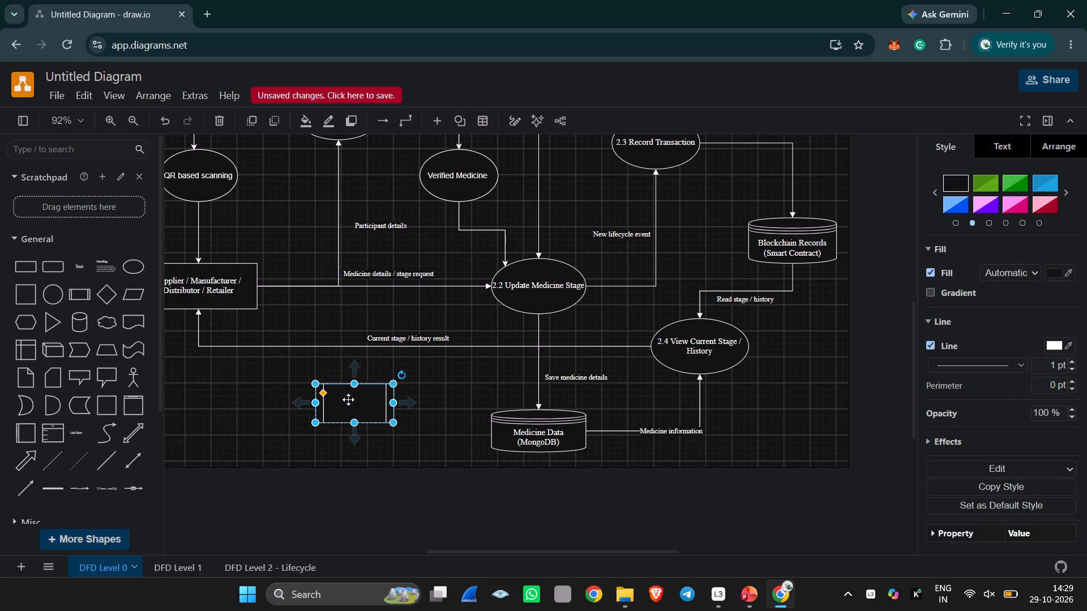
double_click(348, 399)
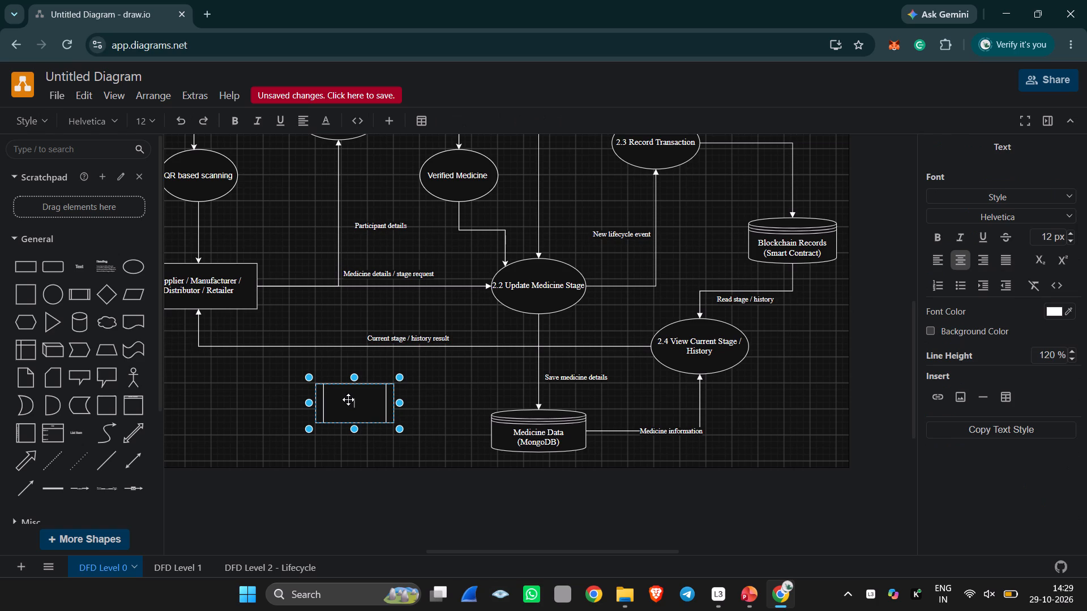
type("database")
key("space")
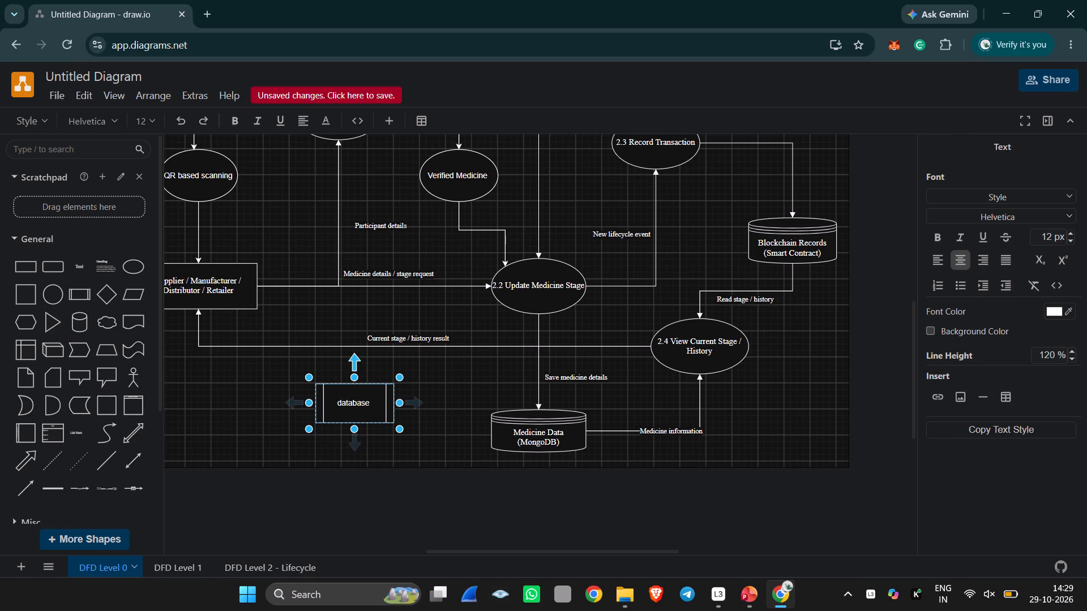
left_click(351, 354)
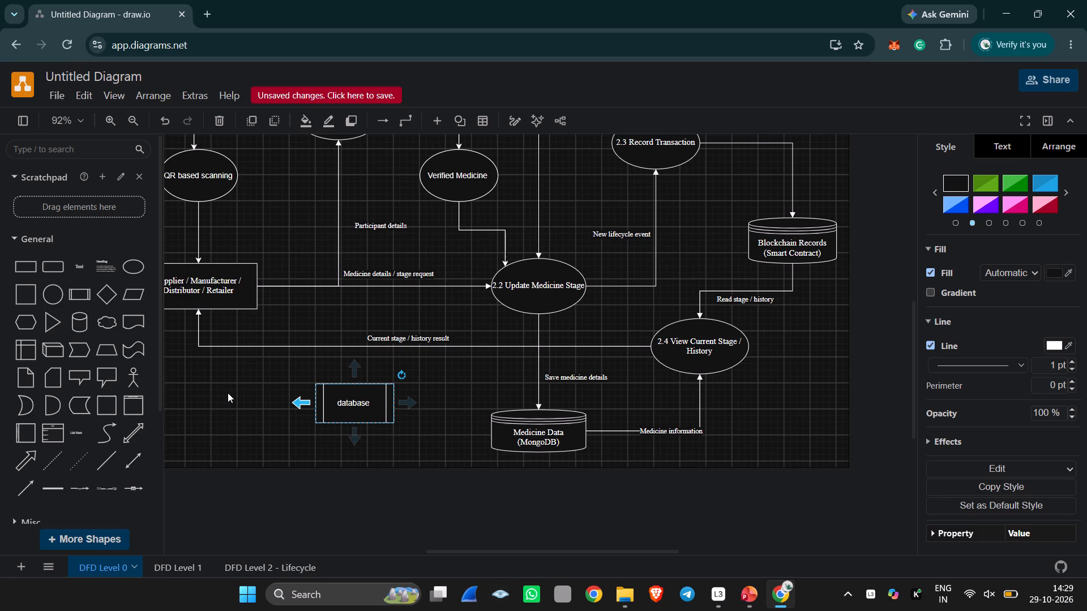
Draw a connector from the right side of the database shape to the left side of Medicine Data (MongoDB).
left_click(350, 407)
left_click_drag(358, 380, 362, 418)
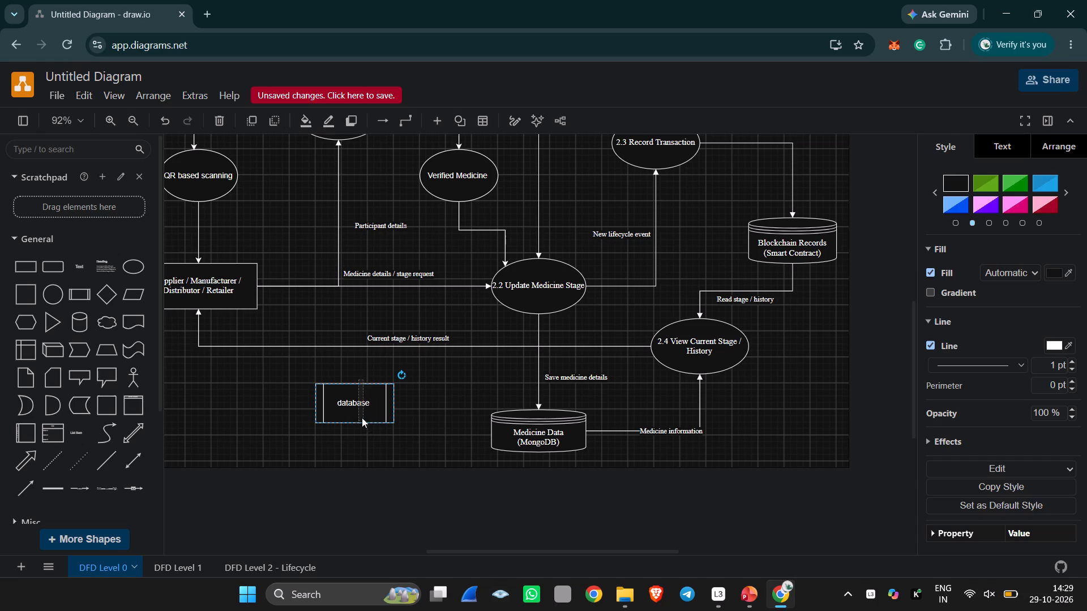
left_click_drag(362, 418, 358, 413)
left_click(358, 413)
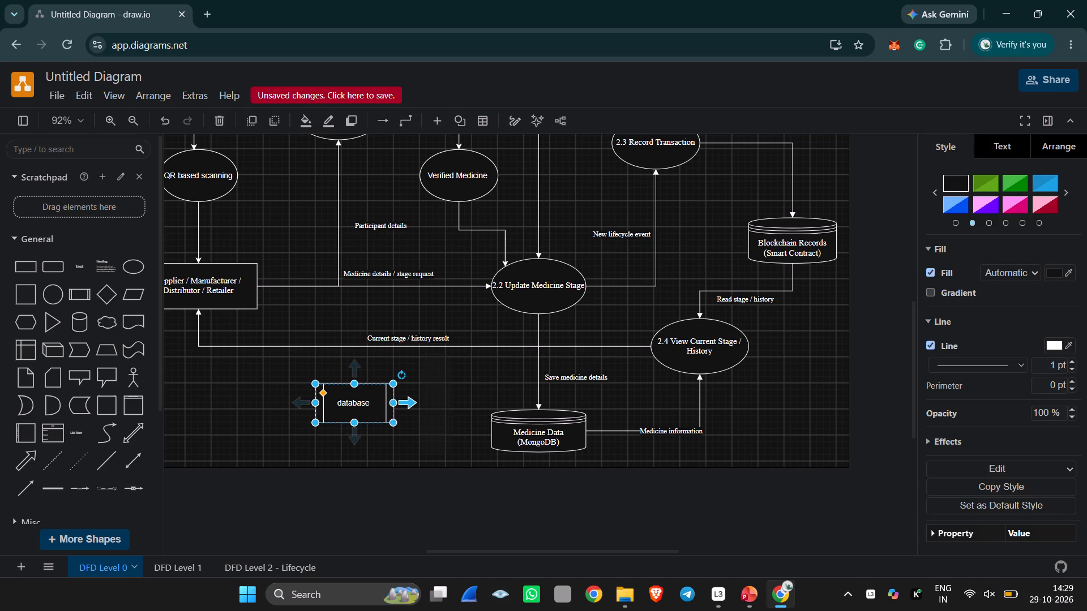
left_click_drag(405, 406, 525, 407)
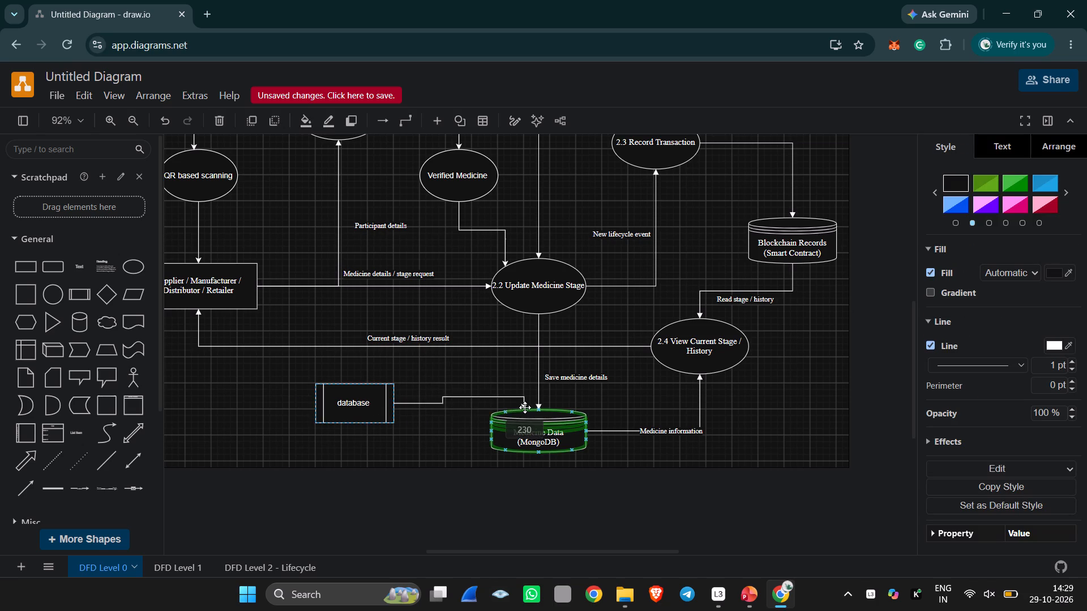
left_click_drag(525, 407, 530, 414)
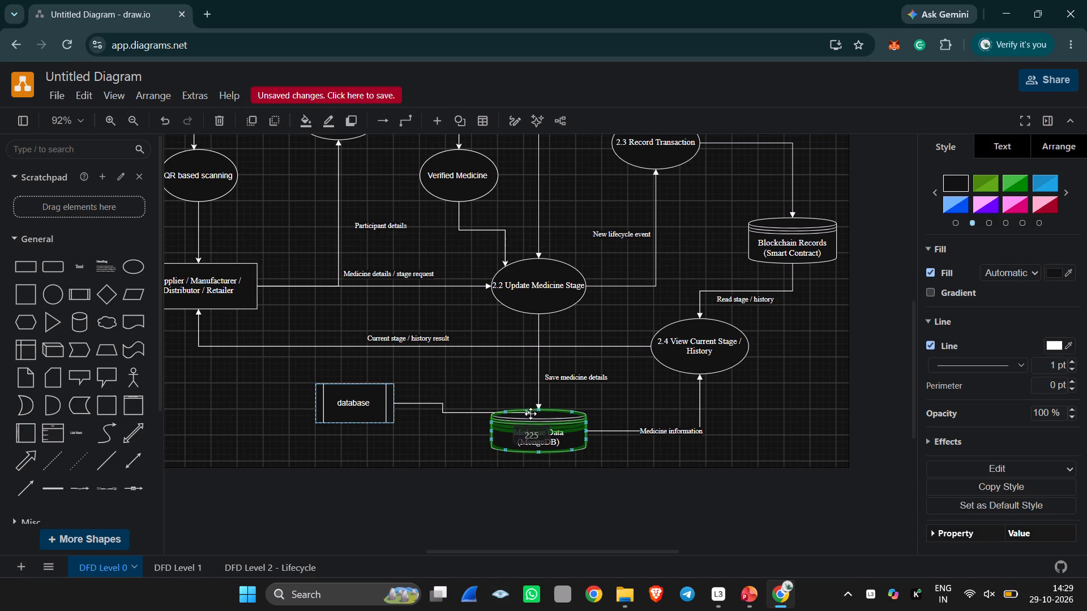
left_click_drag(530, 414, 529, 410)
left_click_drag(529, 410, 529, 411)
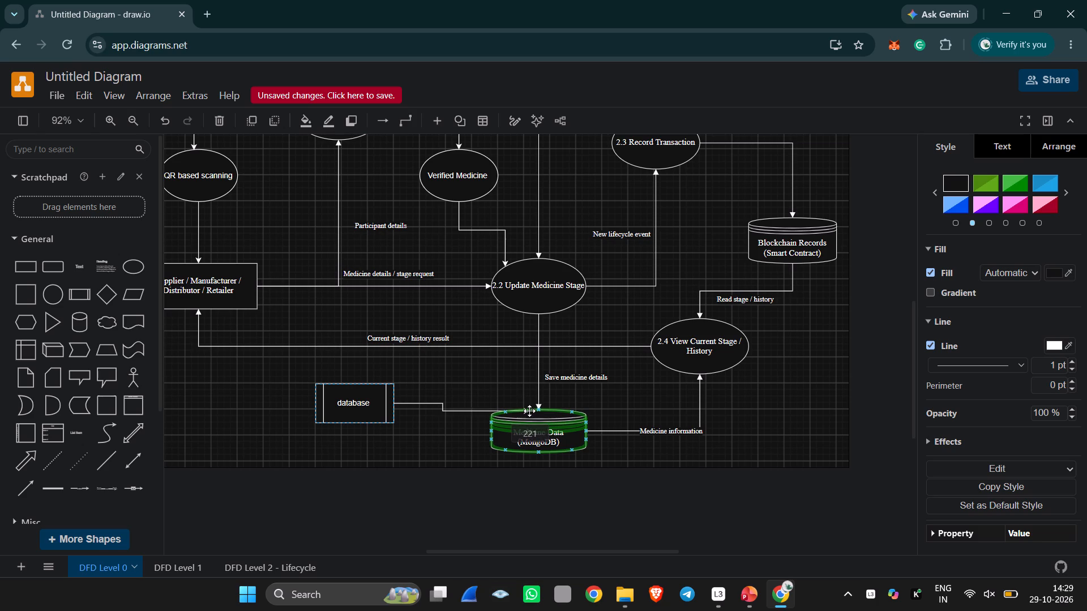
left_click_drag(529, 411, 490, 433)
left_click(481, 371)
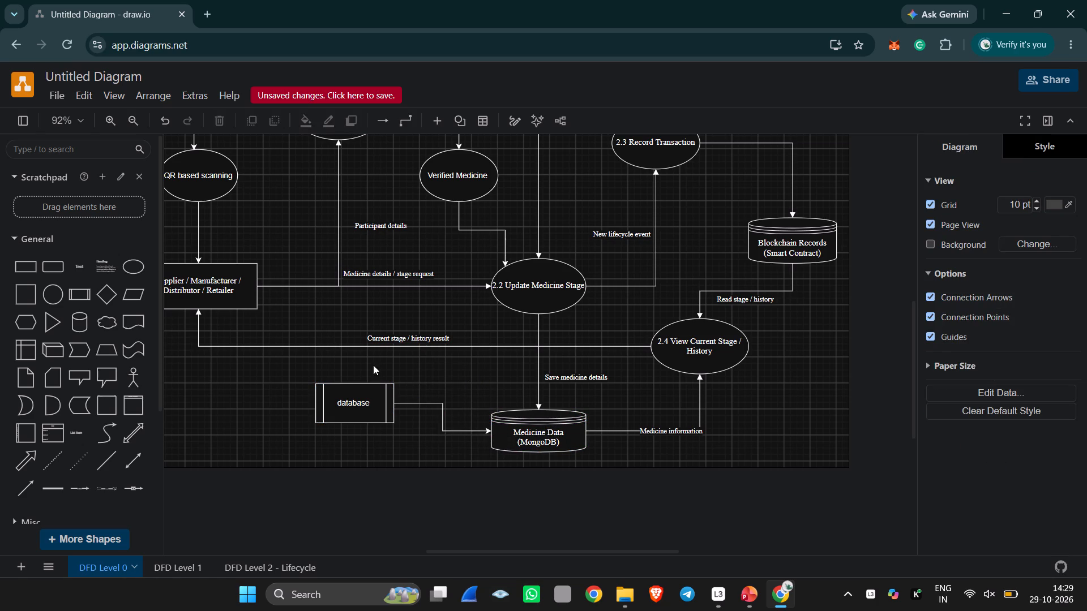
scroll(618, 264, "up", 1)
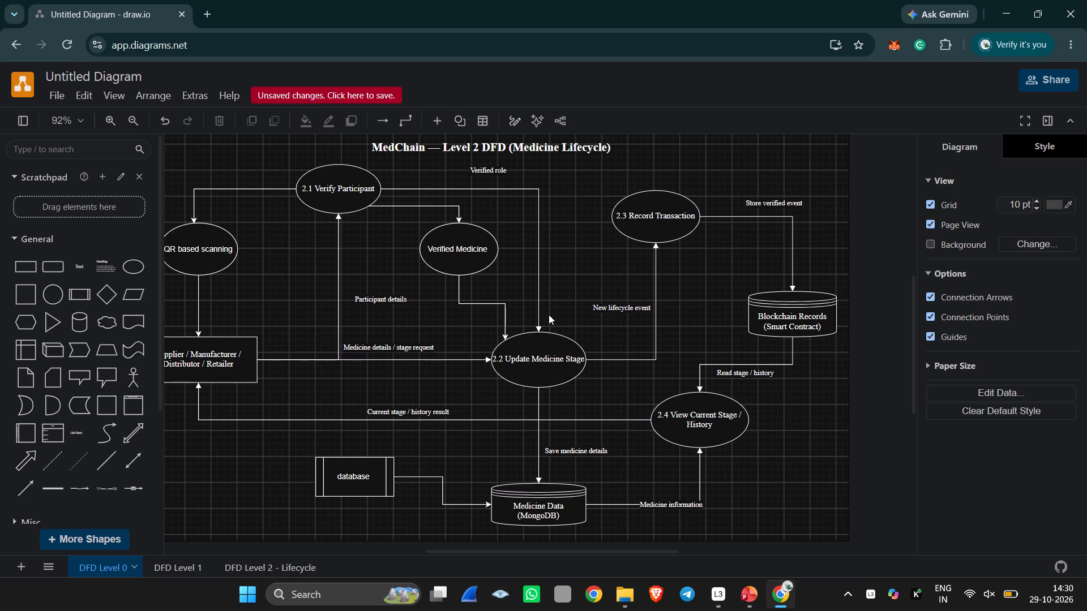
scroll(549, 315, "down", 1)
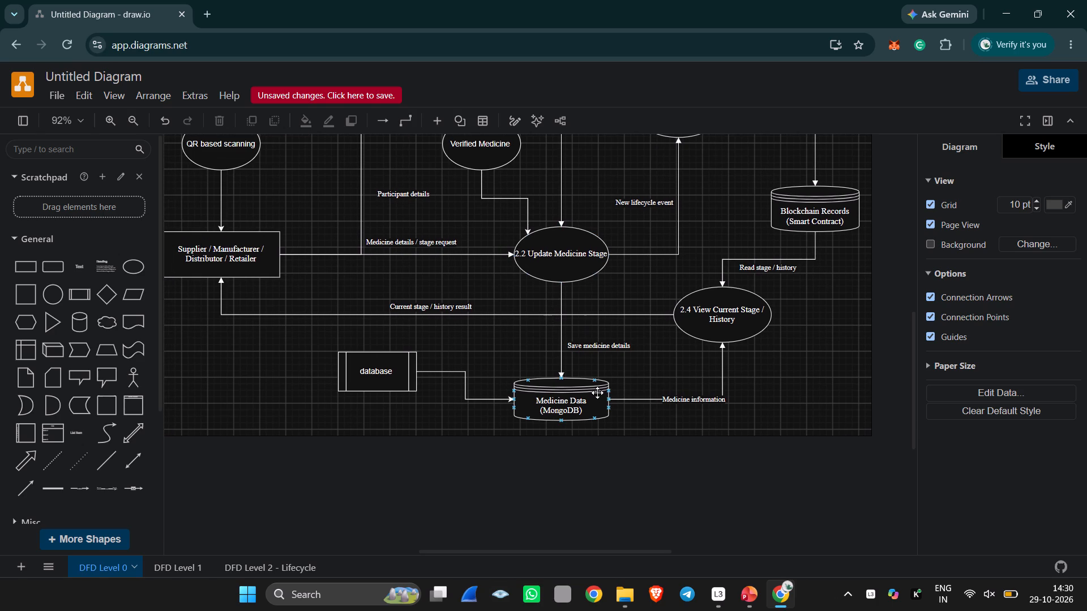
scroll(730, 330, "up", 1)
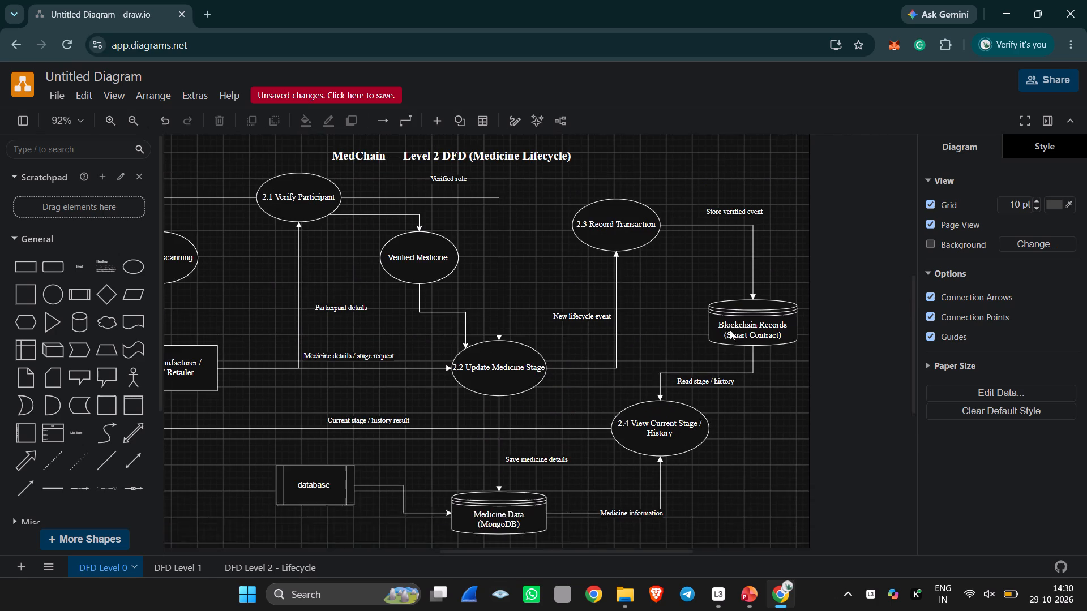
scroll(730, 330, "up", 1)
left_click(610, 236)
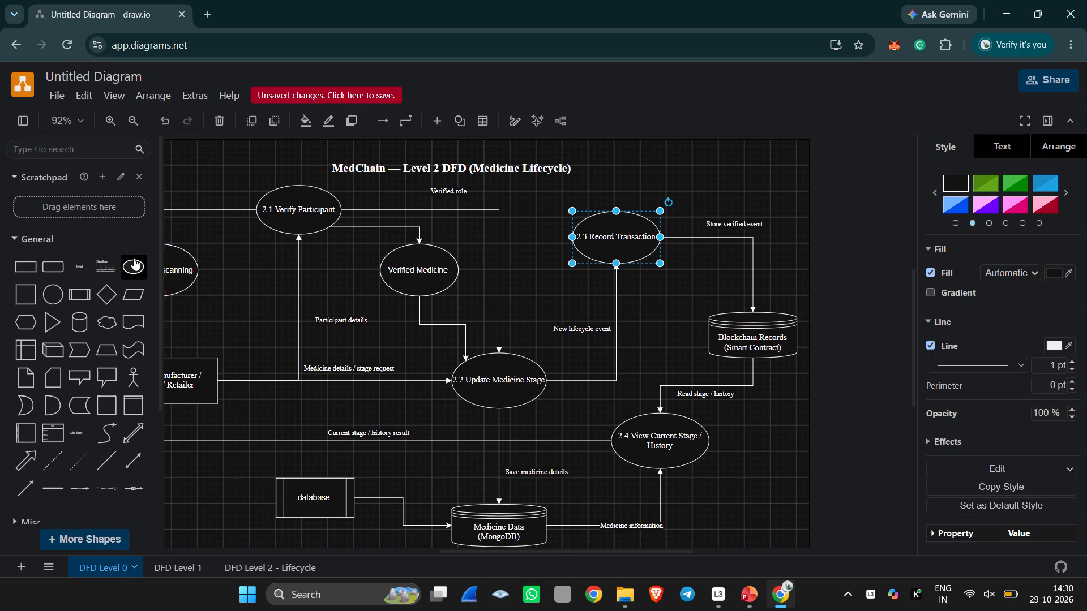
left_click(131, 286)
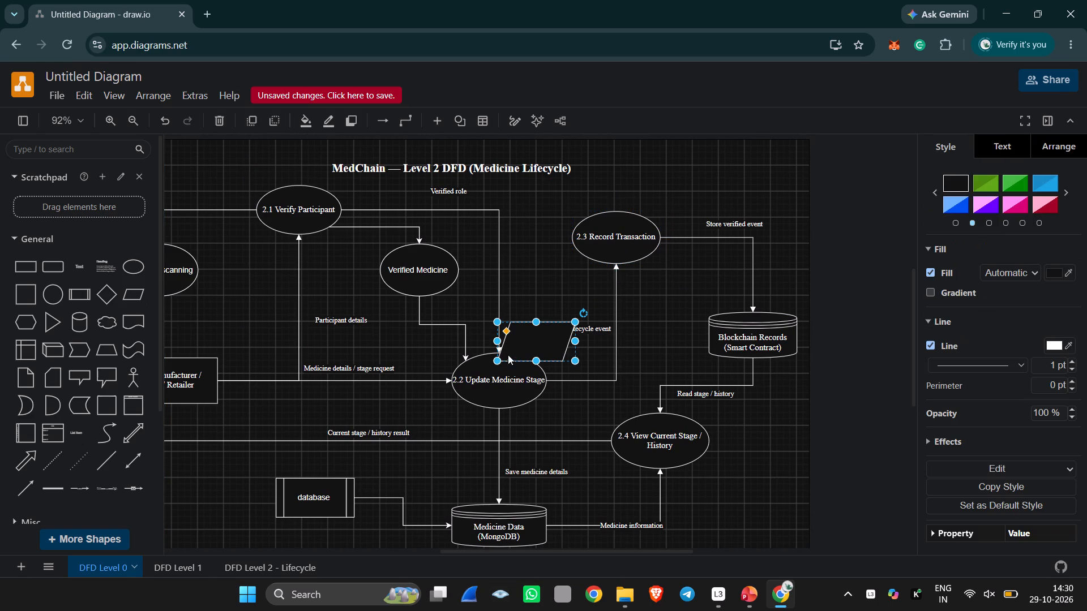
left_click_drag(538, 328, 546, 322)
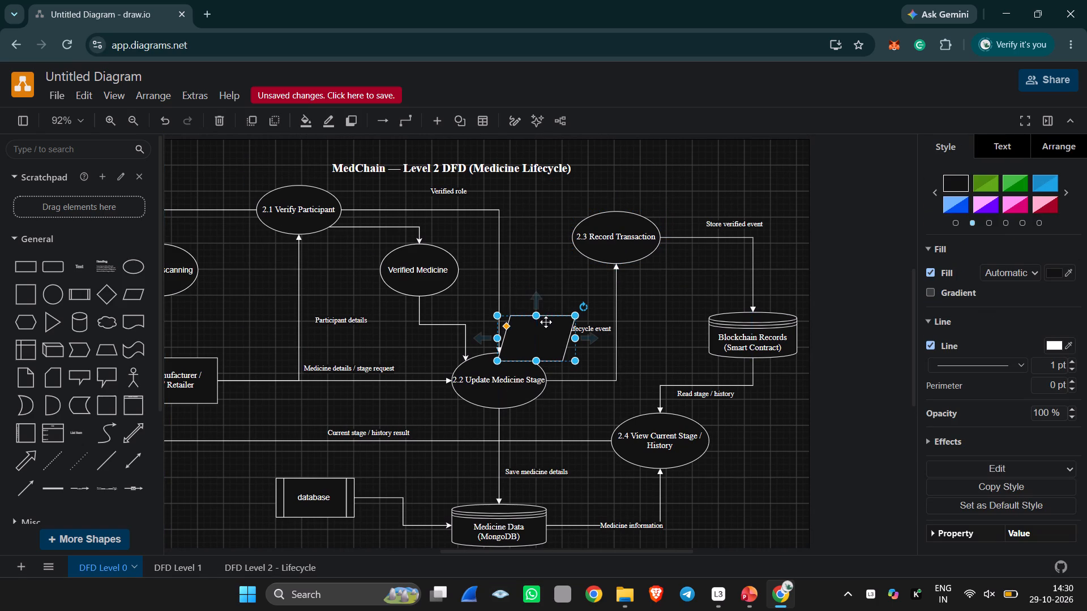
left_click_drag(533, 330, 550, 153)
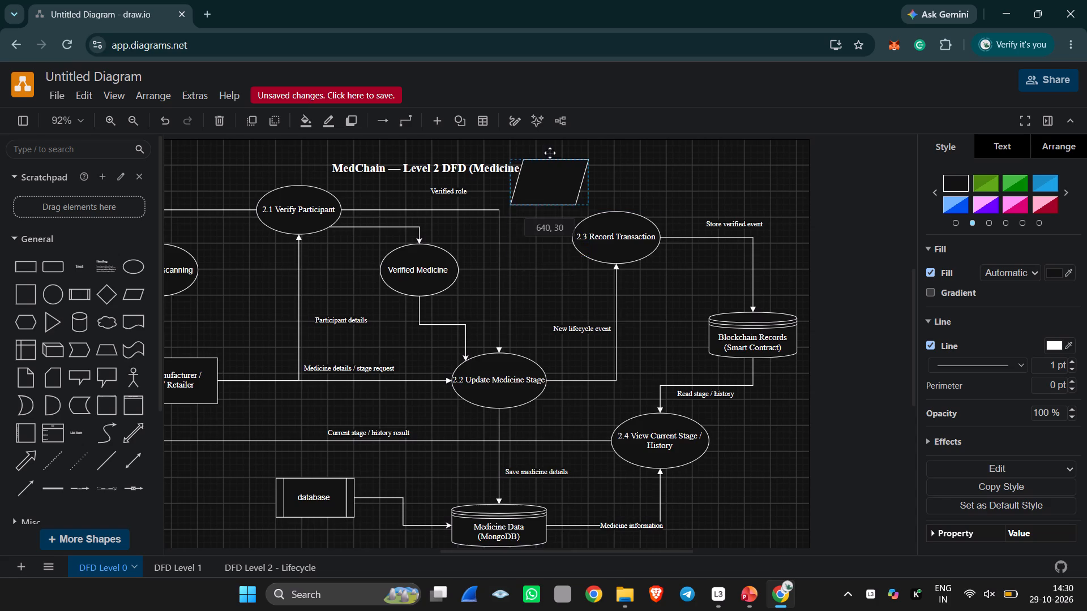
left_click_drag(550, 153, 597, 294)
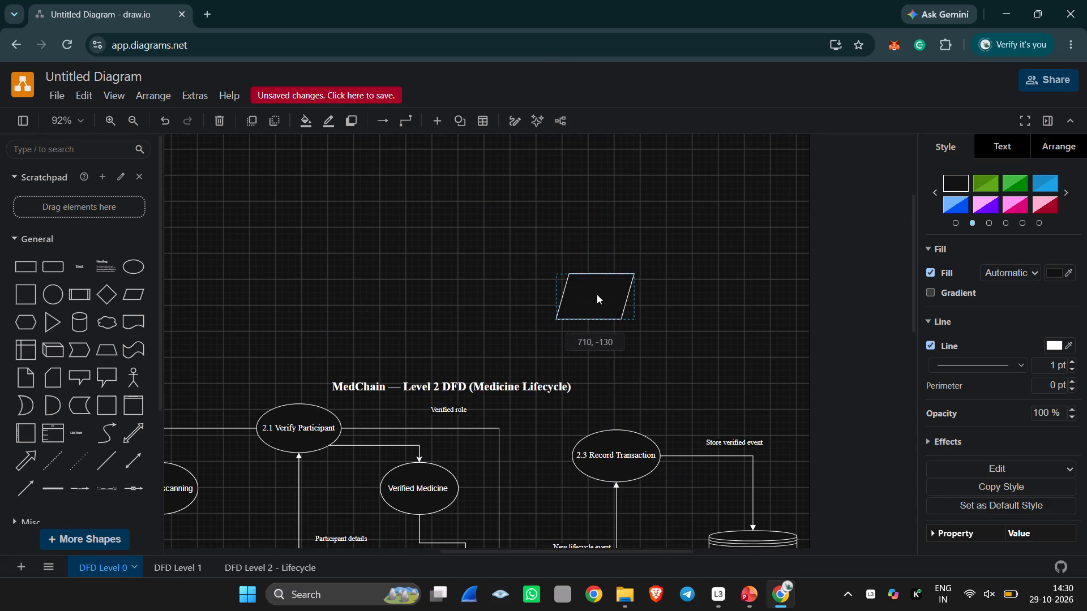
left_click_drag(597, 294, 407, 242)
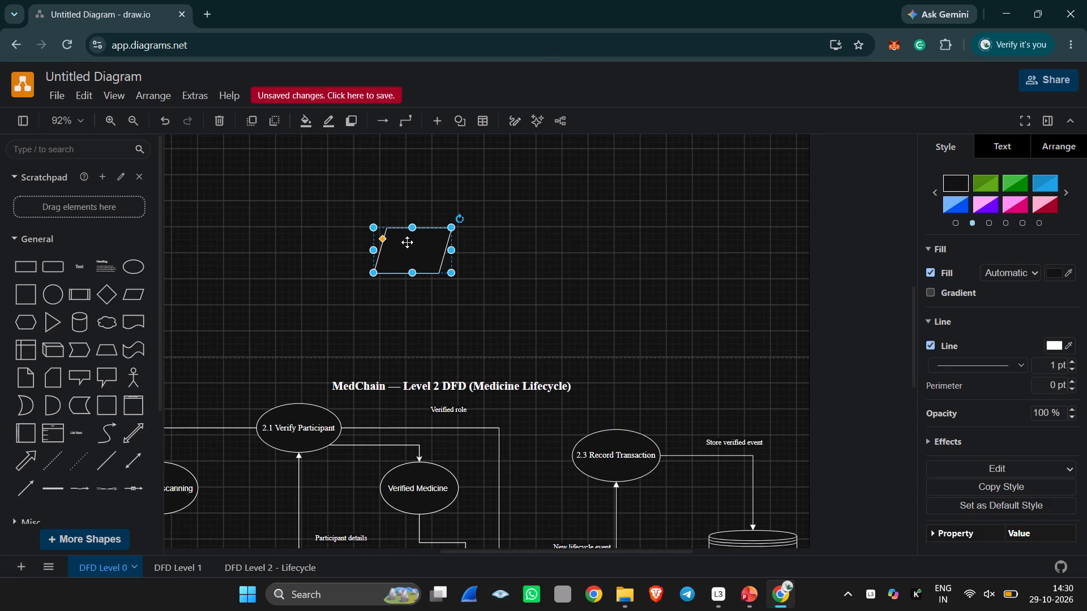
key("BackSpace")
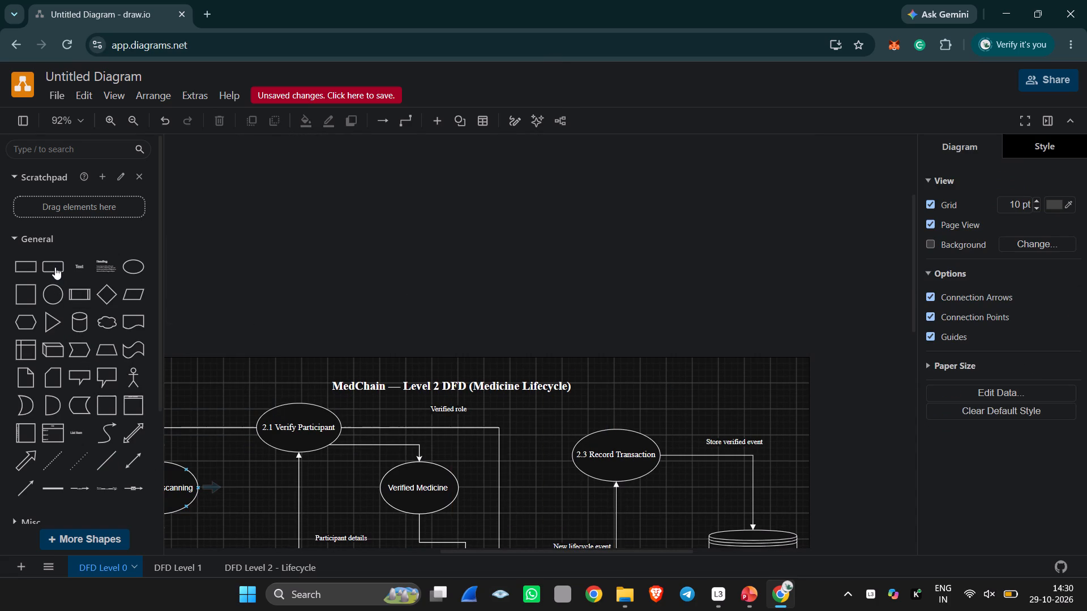
Add a rounded rectangle labelled Start above the MedChain — Level 2 DFD title.
left_click_drag(53, 269, 247, 303)
left_click(286, 315)
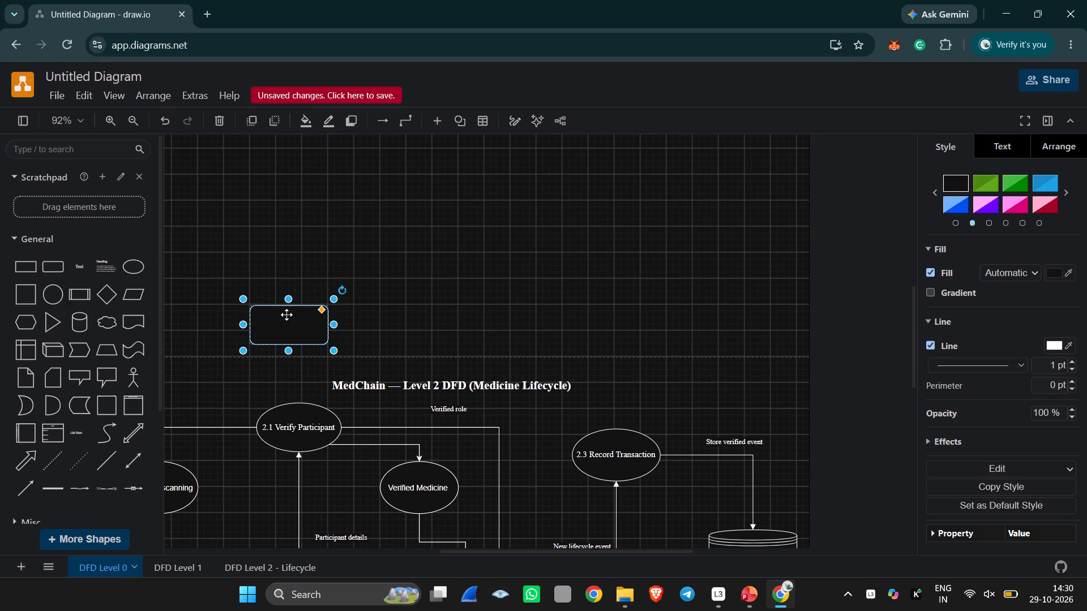
left_click_drag(286, 315, 472, 237)
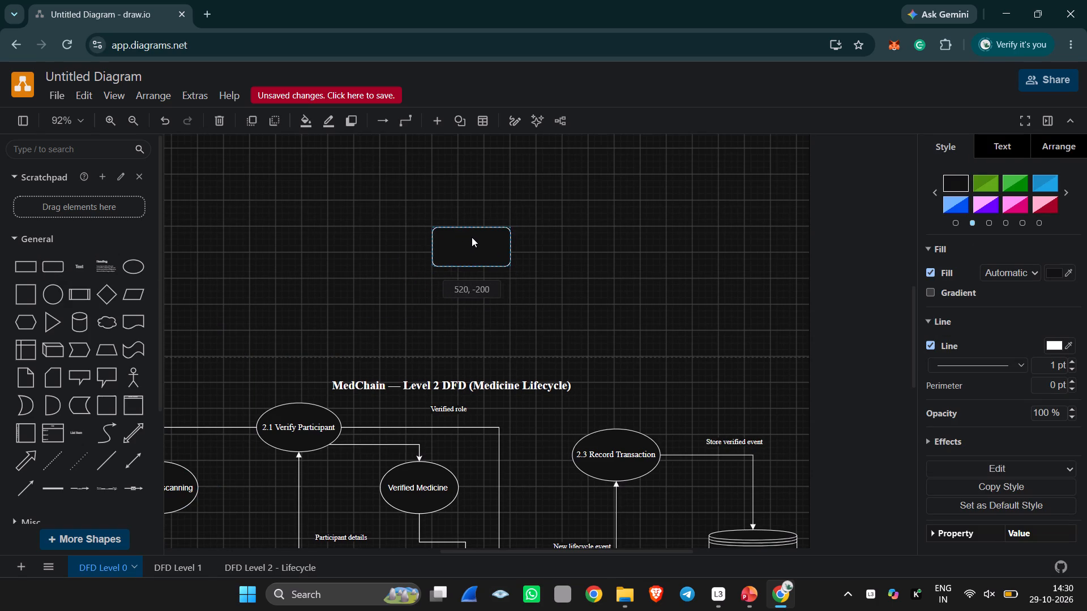
left_click_drag(472, 237, 471, 227)
left_click(471, 227)
double_click(467, 235)
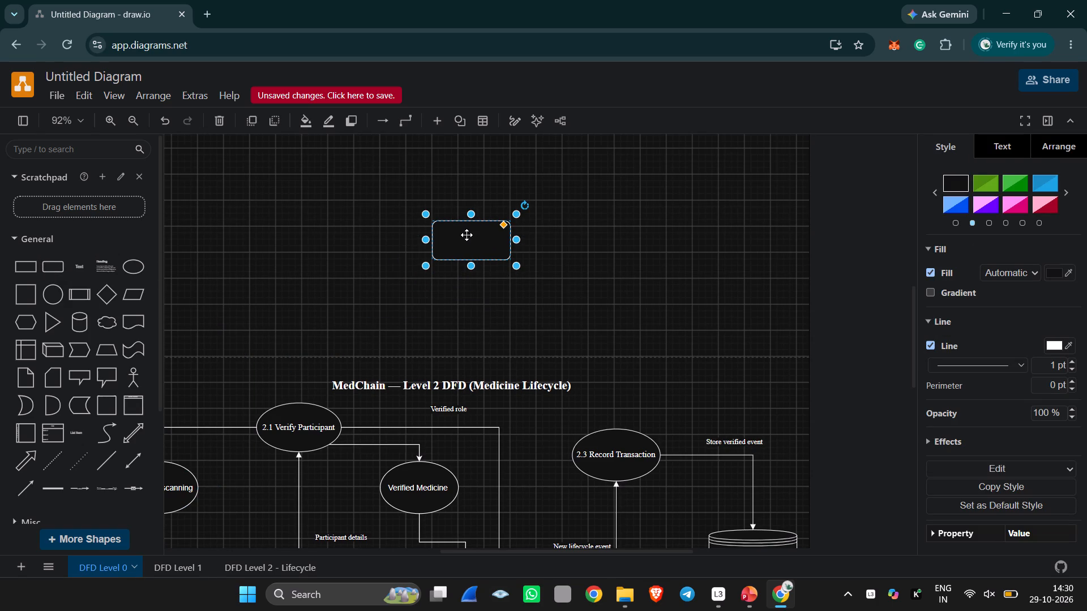
left_click(467, 235)
key("s")
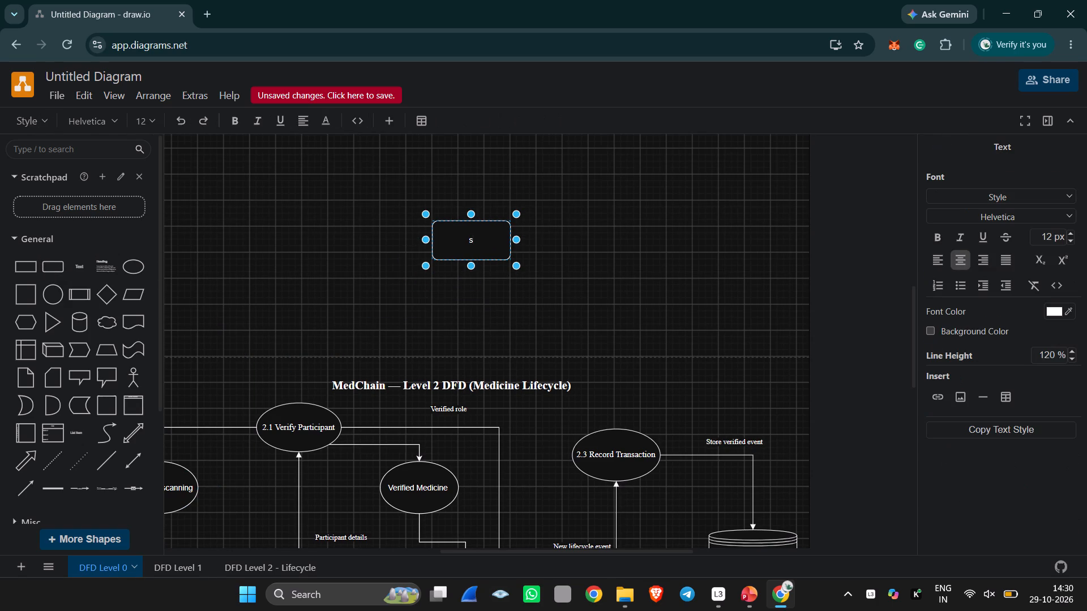
key("BackSpace")
type("Start")
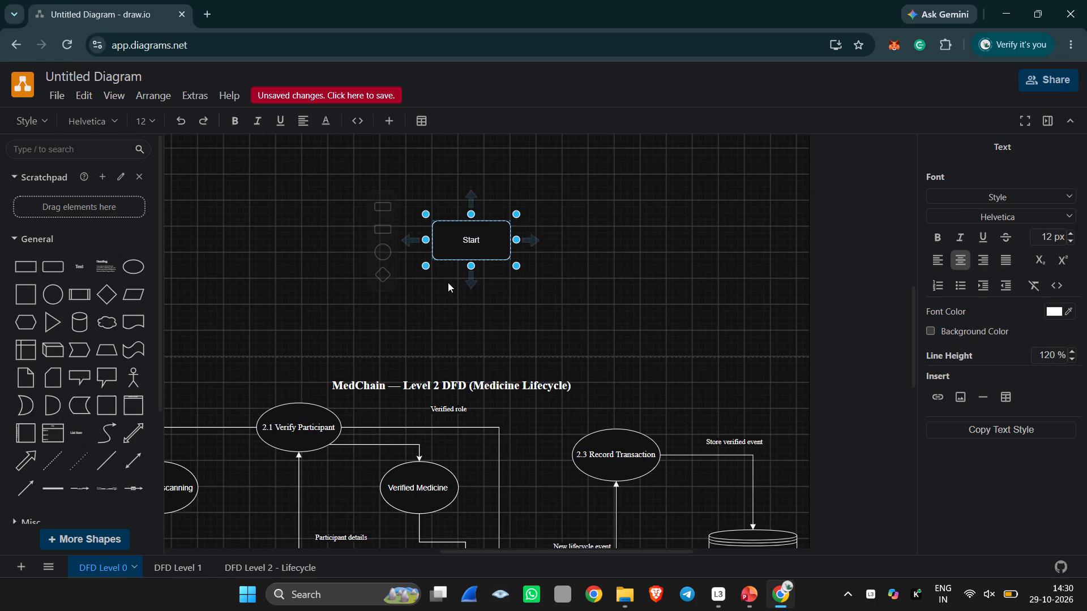
Draw a connector from the Start shape to the top of 2.1 Verify Participant.
left_click_drag(470, 277, 470, 328)
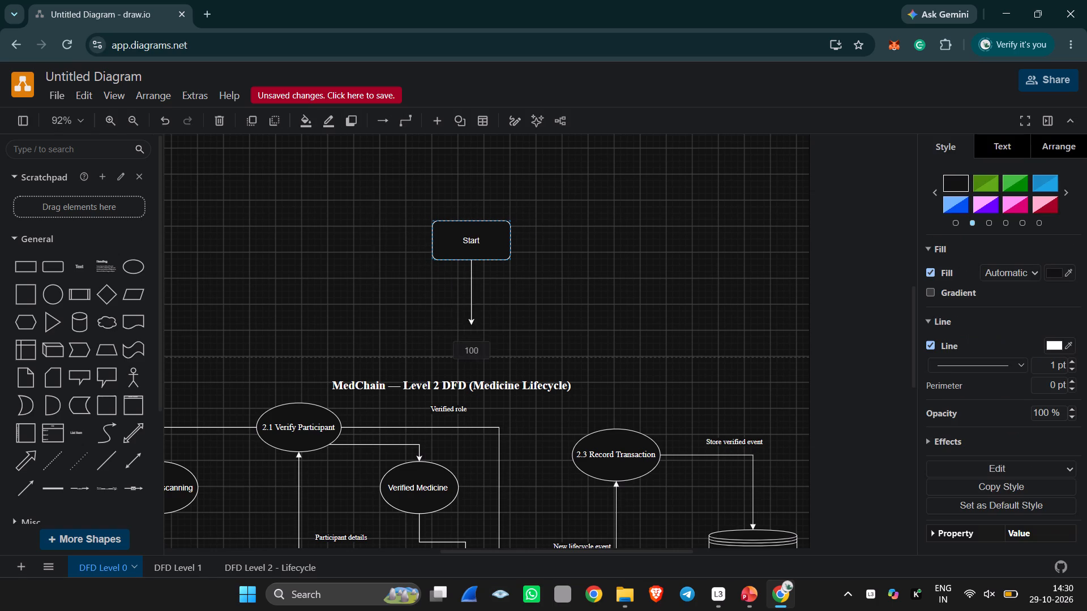
left_click_drag(470, 328, 301, 395)
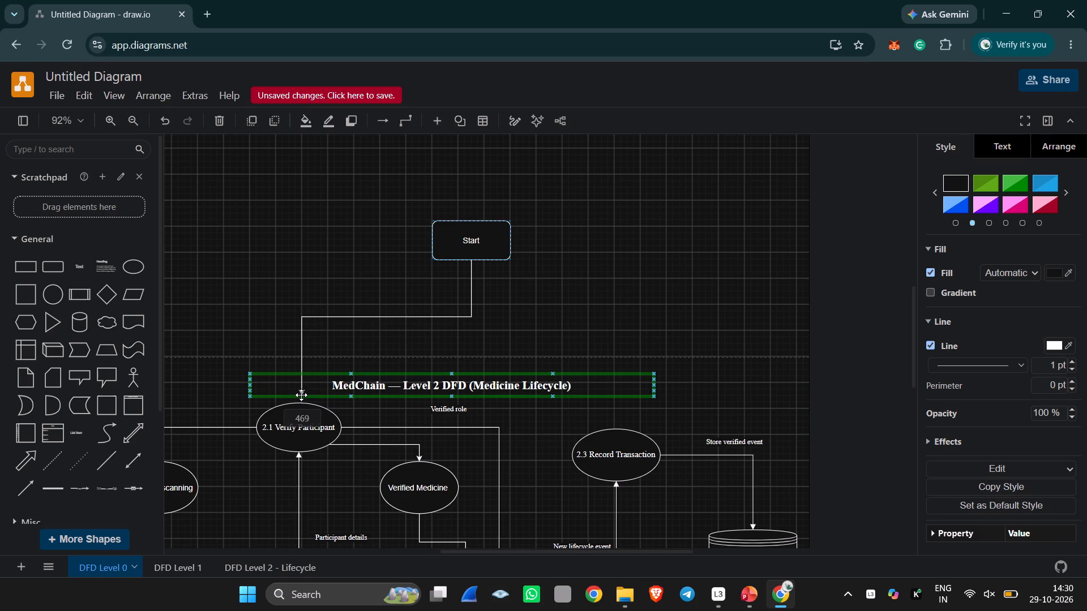
left_click_drag(301, 395, 295, 403)
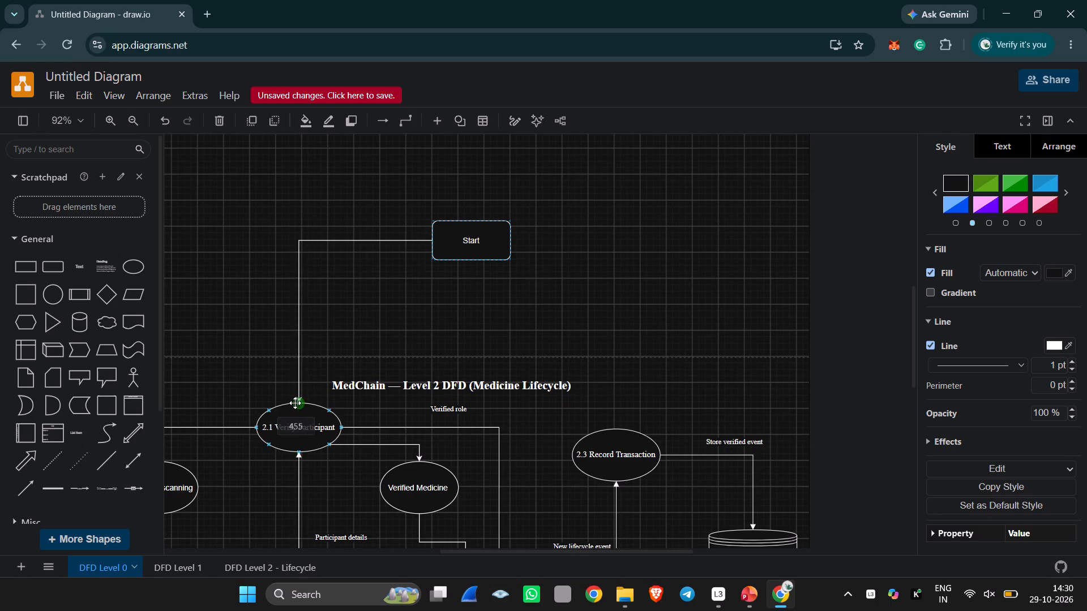
left_click_drag(295, 403, 296, 401)
Draw a connector from the right side of Start to the top of 2.3 Record Transaction.
left_click_drag(511, 239, 611, 415)
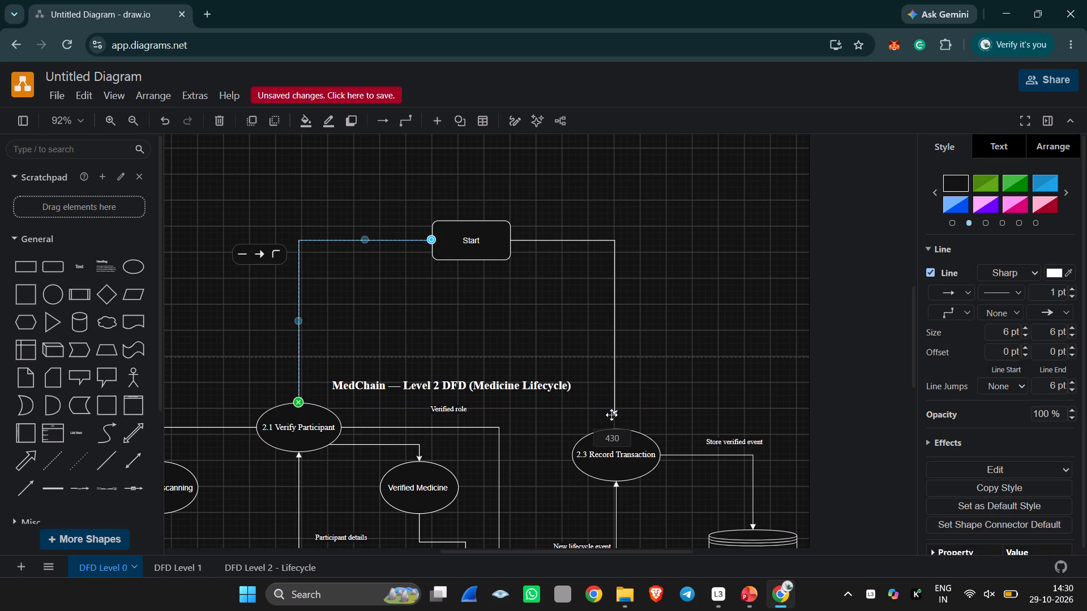
left_click_drag(611, 415, 611, 444)
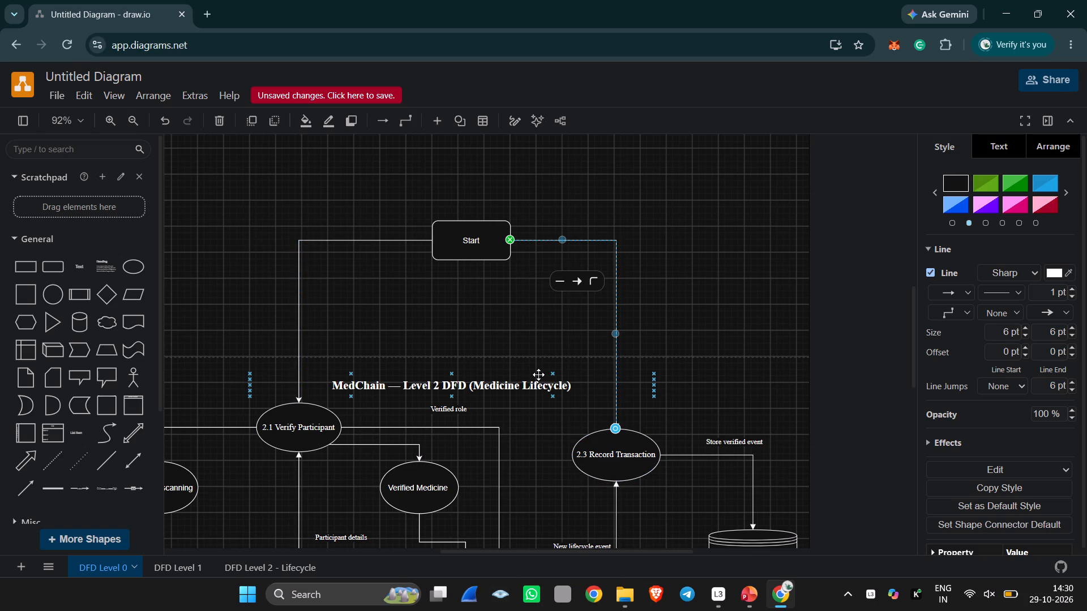
left_click(510, 344)
Add a rounded rectangle labelled end below Medicine Data (MongoDB).
scroll(497, 333, "down", 1)
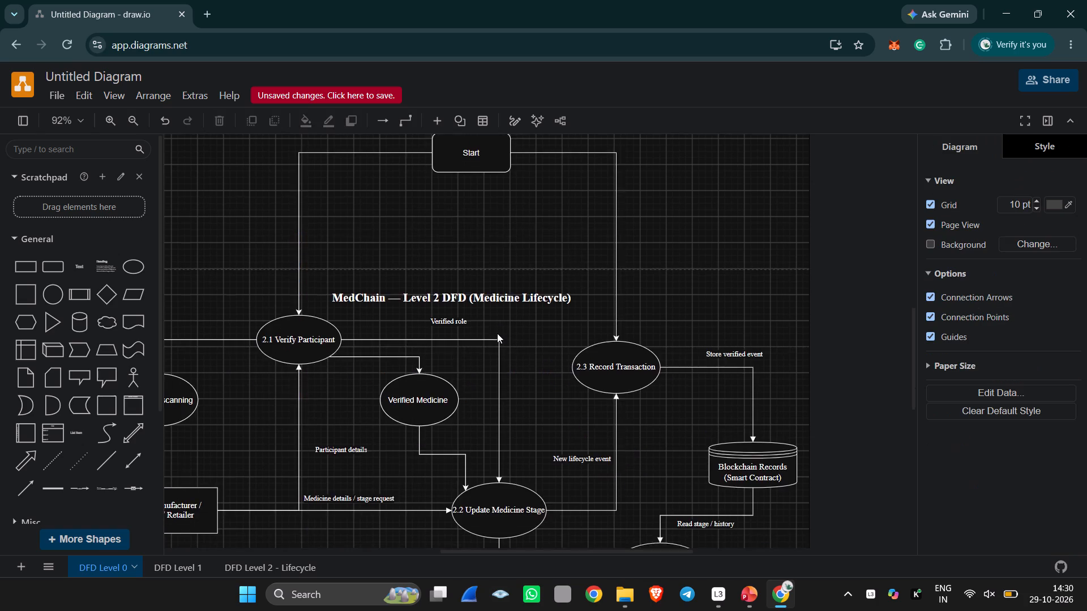
scroll(497, 333, "down", 3)
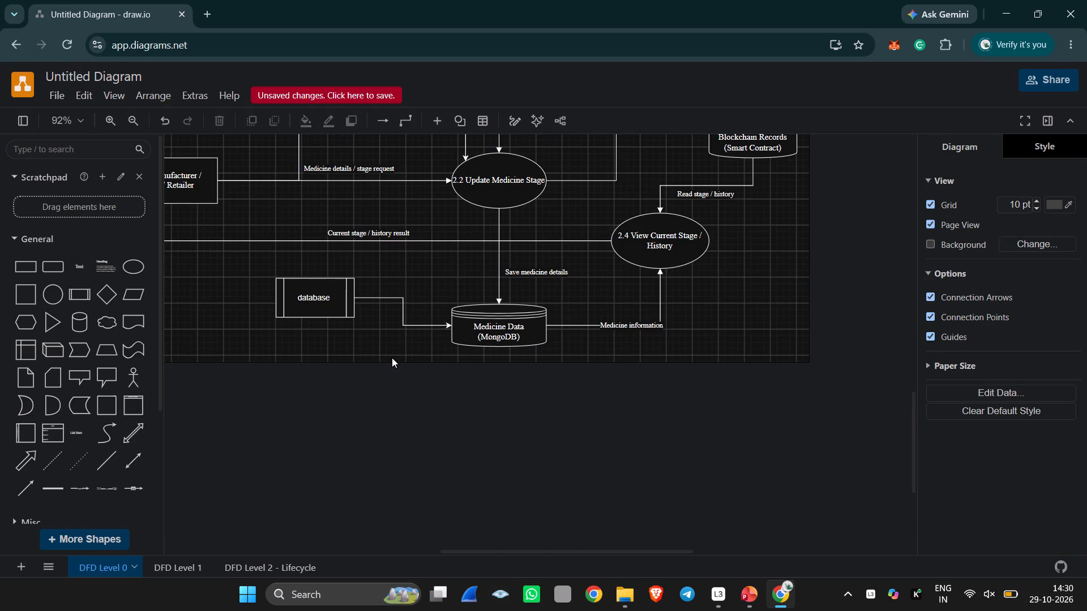
scroll(289, 281, "up", 1)
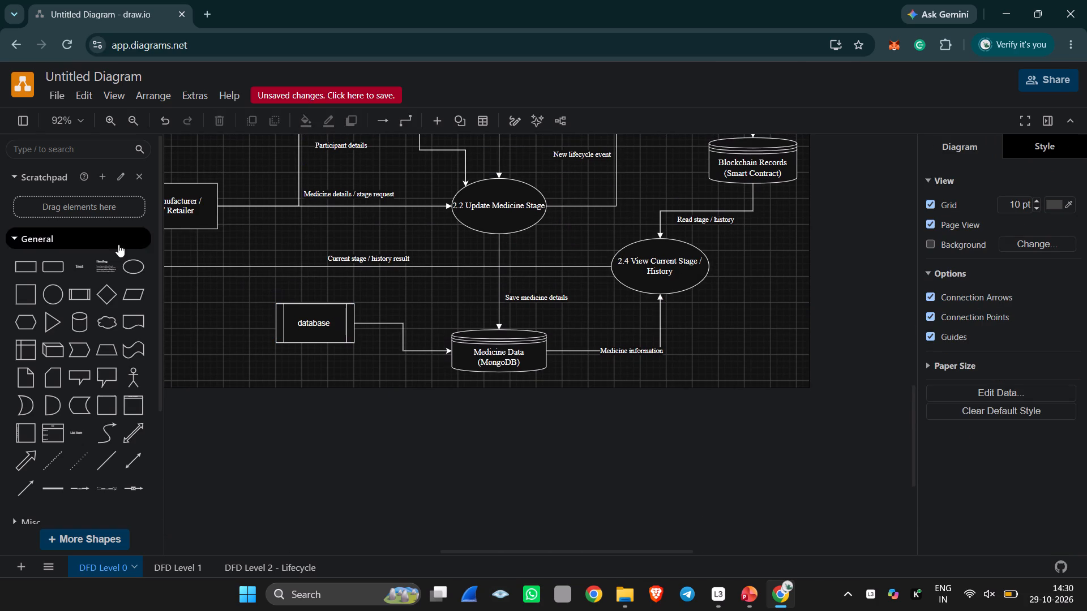
left_click(55, 265)
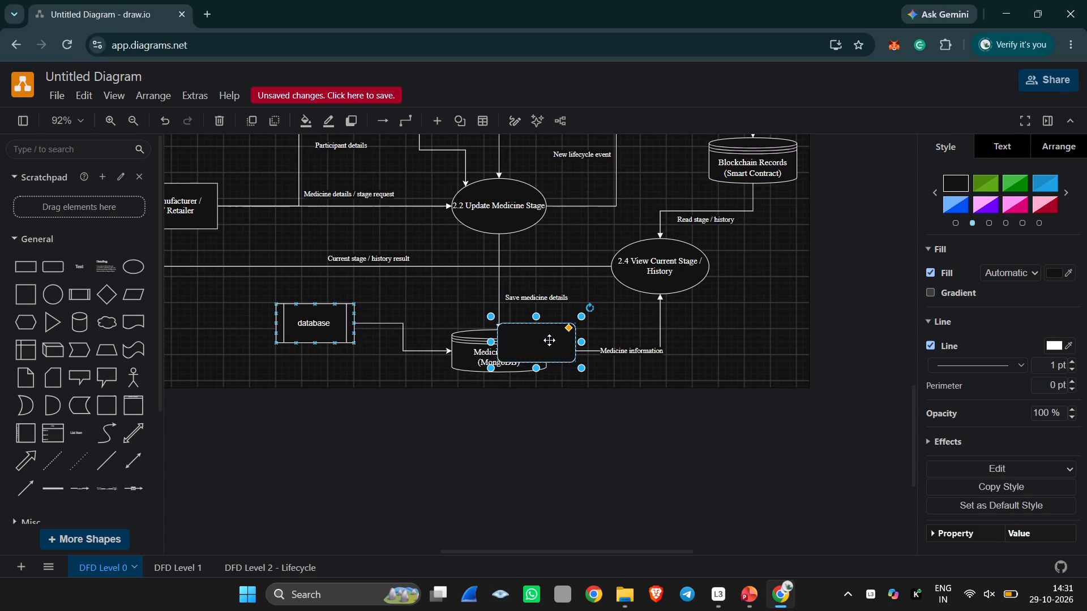
left_click_drag(544, 343, 510, 474)
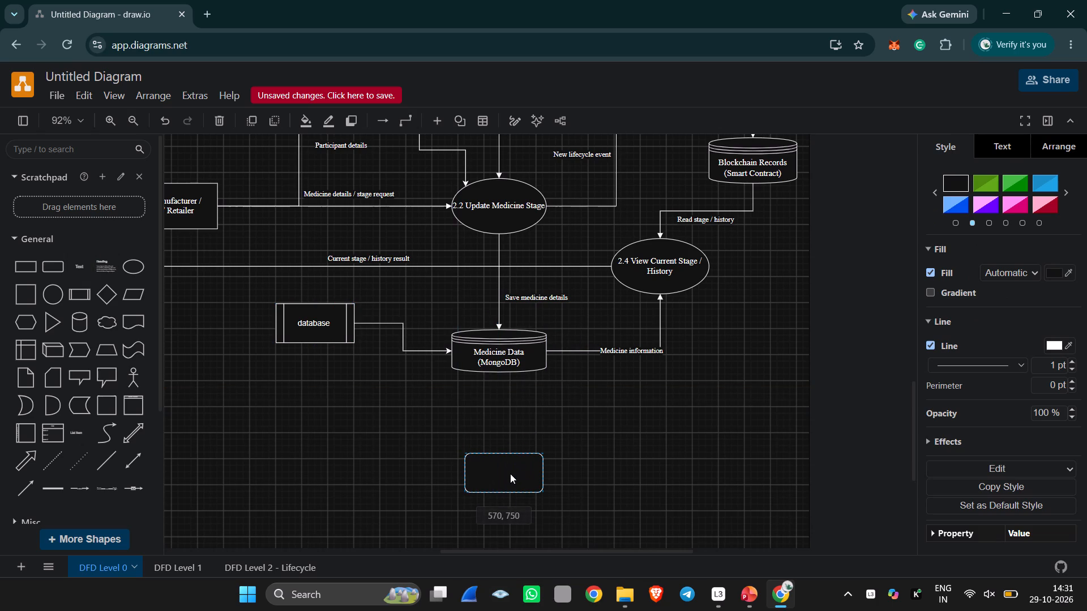
left_click_drag(510, 474, 510, 475)
double_click(504, 476)
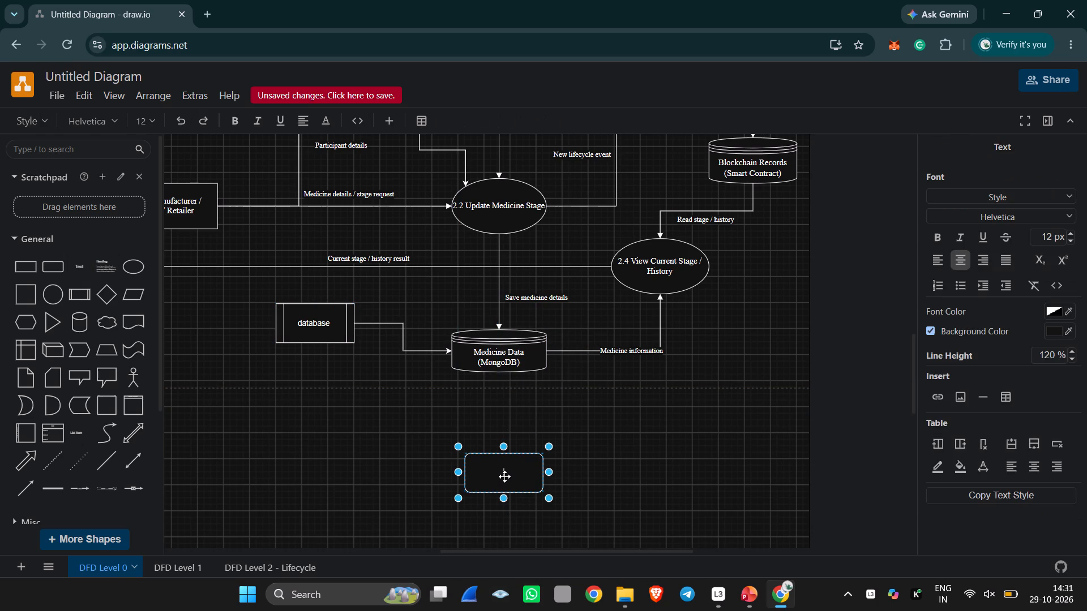
type("end")
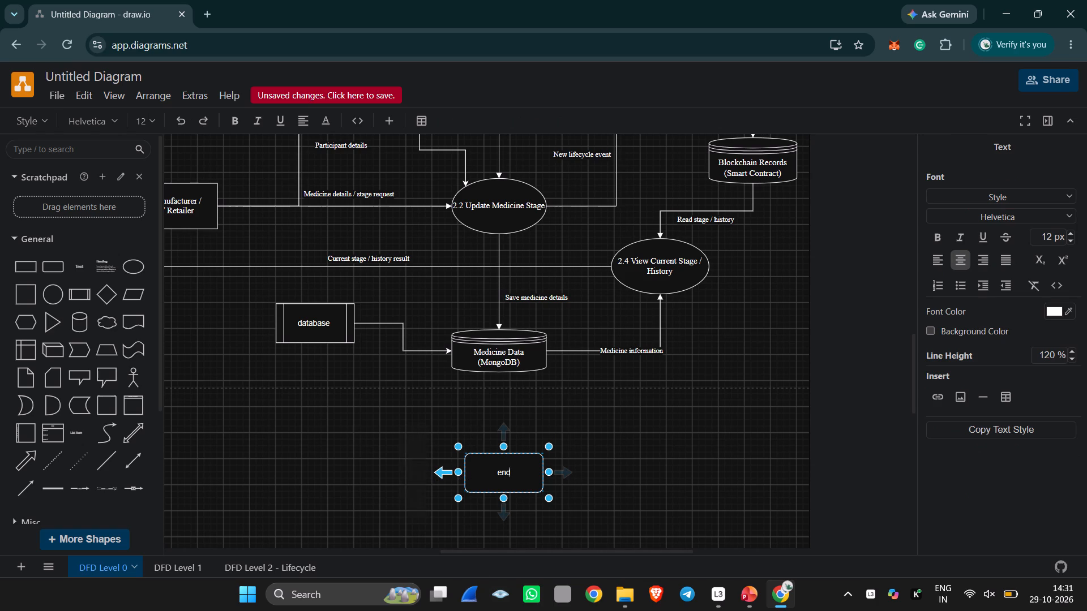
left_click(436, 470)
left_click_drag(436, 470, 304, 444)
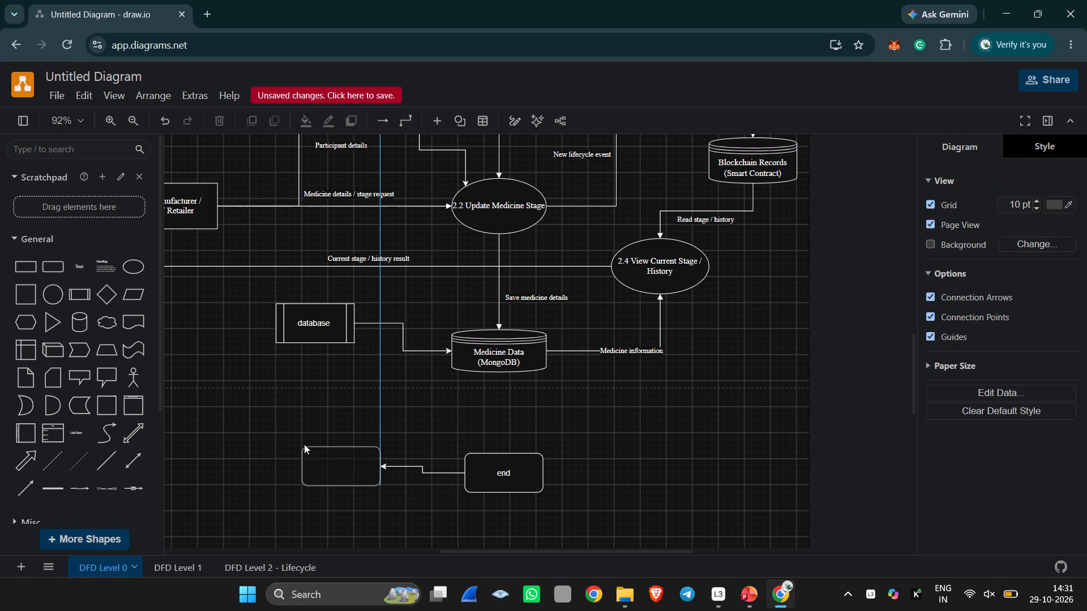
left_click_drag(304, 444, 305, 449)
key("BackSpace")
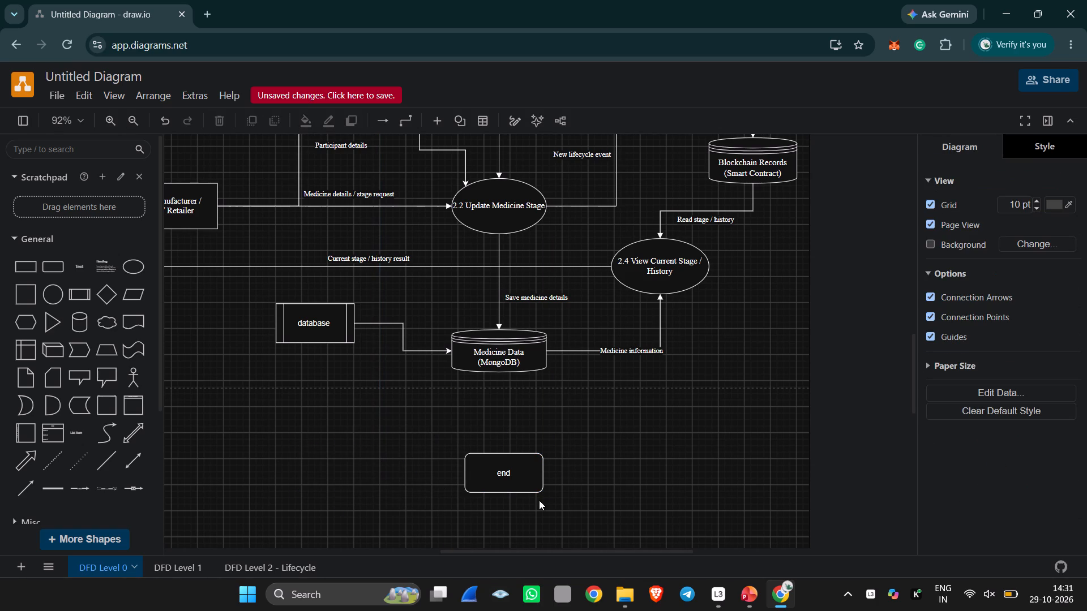
Draw a connector from the left side of the end shape to the bottom of the database shape.
left_click_drag(444, 472, 358, 446)
left_click_drag(358, 446, 311, 330)
Draw a connector from the right side of the end shape to the lower right of 2.4 View Current Stage / History.
left_click_drag(560, 474, 691, 267)
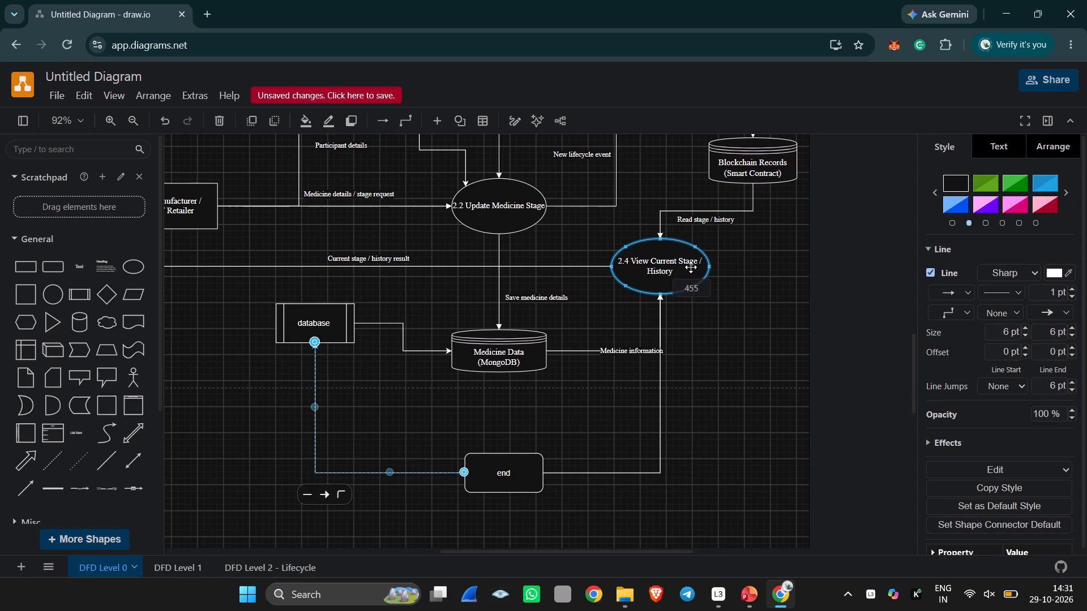
left_click_drag(691, 267, 695, 287)
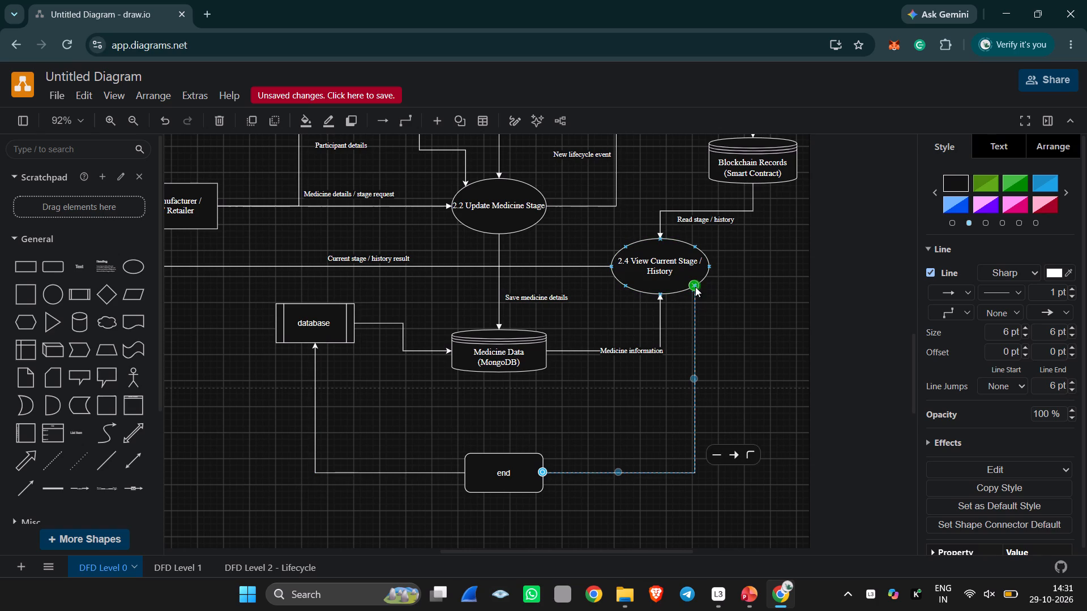
left_click(637, 397)
Add a cloud shape to the DFD and position it below and to the left of the database shape.
scroll(478, 430, "up", 2)
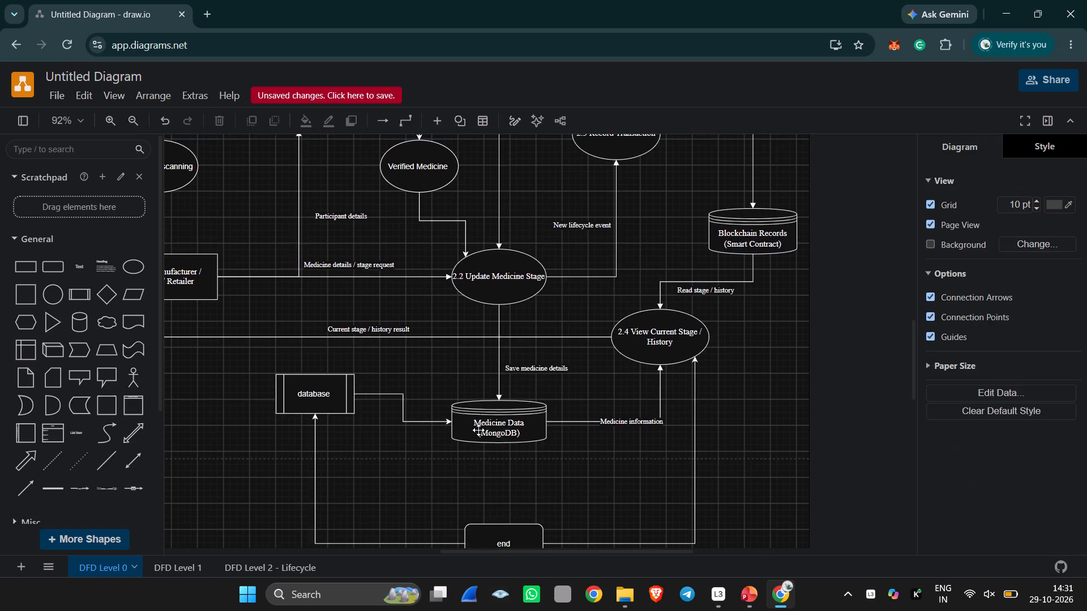
scroll(478, 430, "up", 2)
scroll(483, 330, "up", 1)
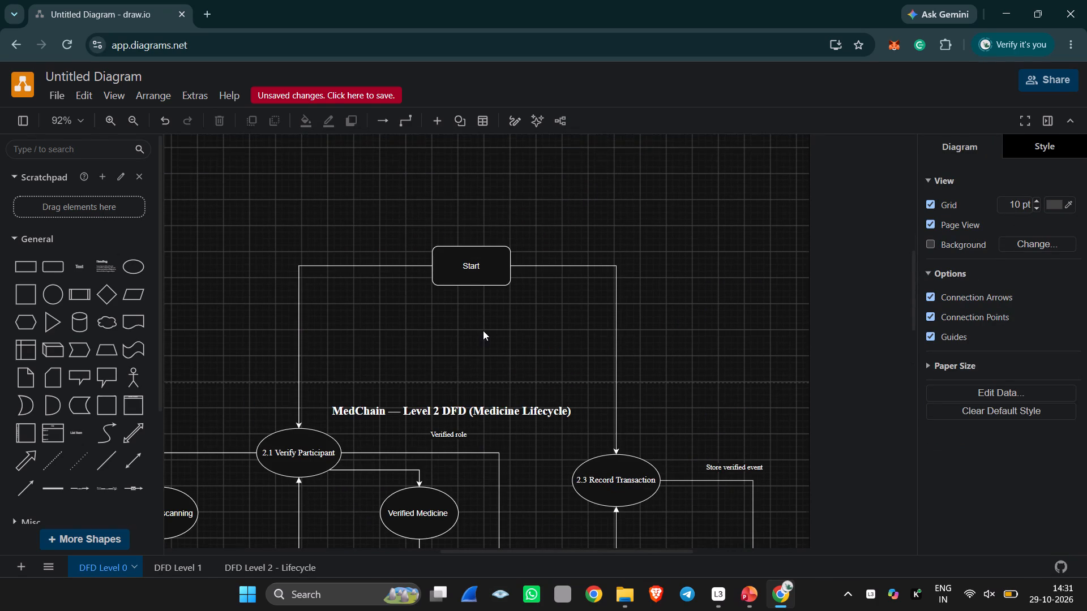
scroll(483, 330, "up", 1)
left_click(290, 312)
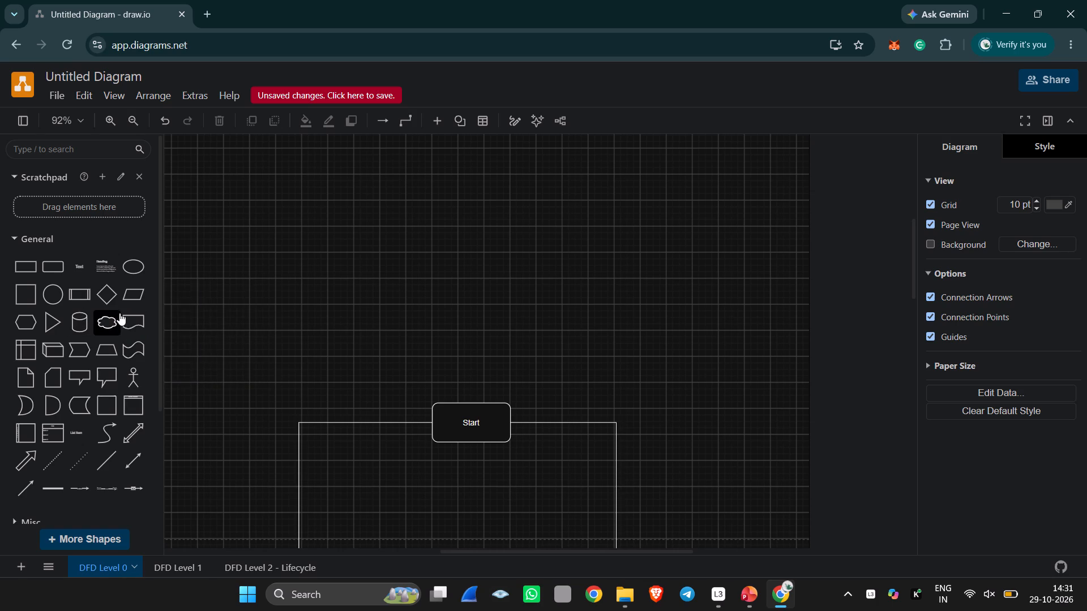
left_click_drag(115, 320, 311, 314)
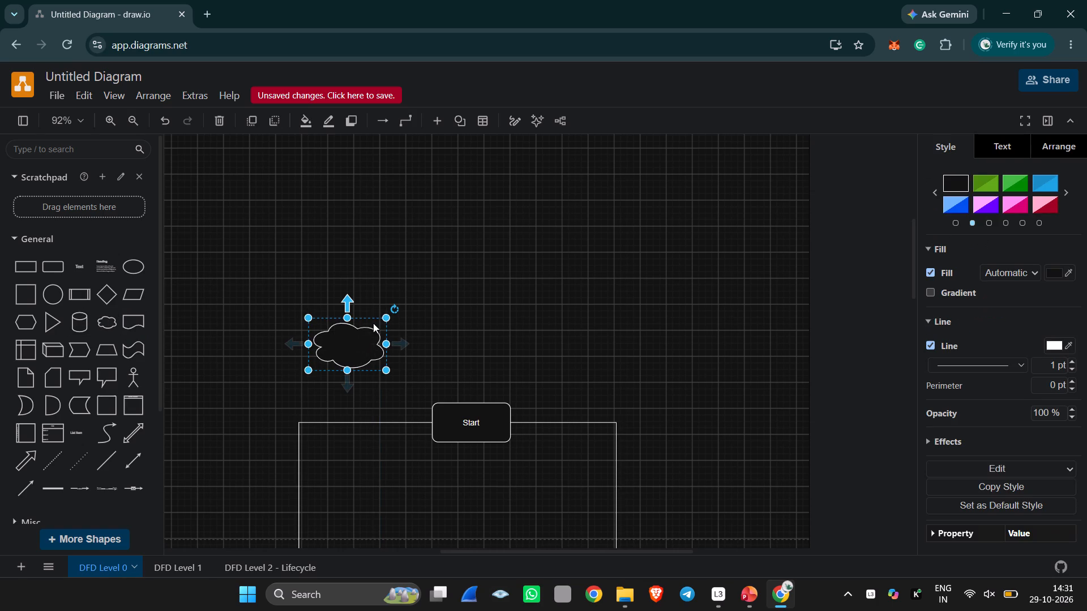
left_click_drag(364, 334, 416, 556)
scroll(415, 548, "down", 1)
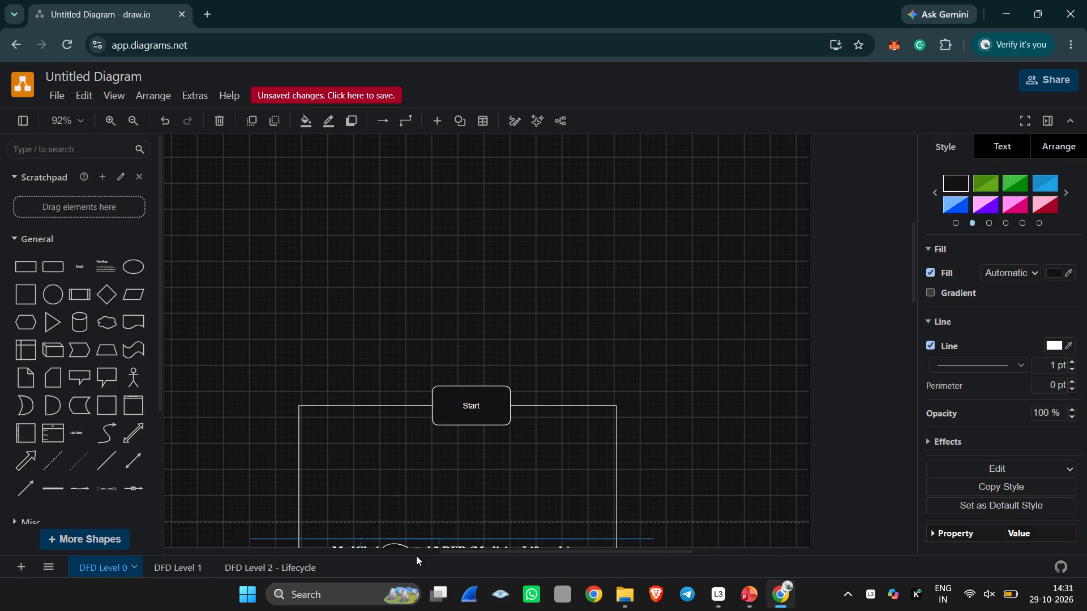
scroll(416, 556, "down", 1)
left_click_drag(416, 556, 416, 557)
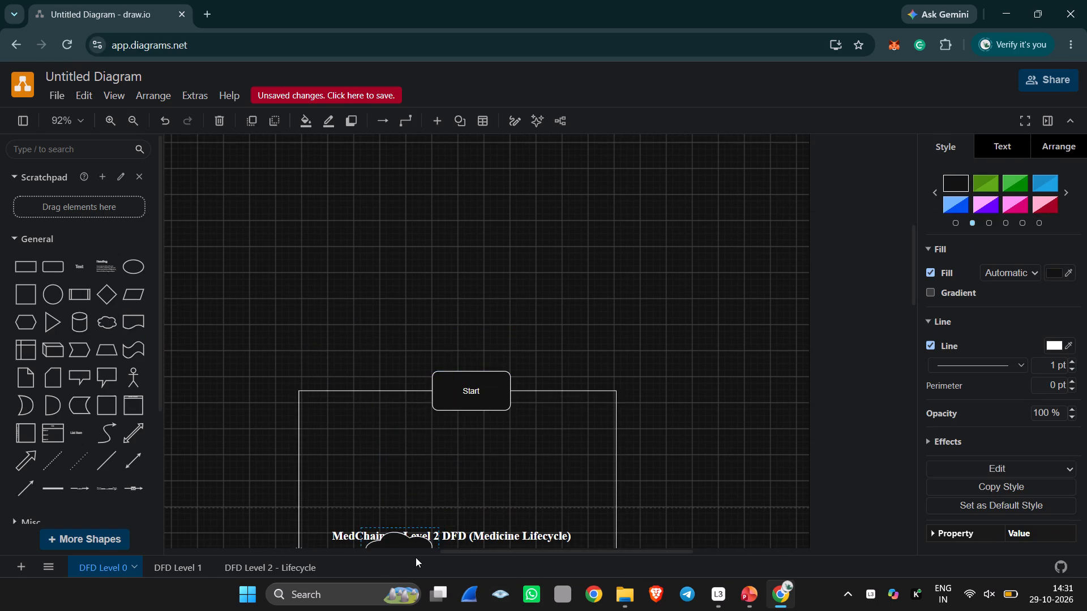
left_click_drag(416, 557, 241, 484)
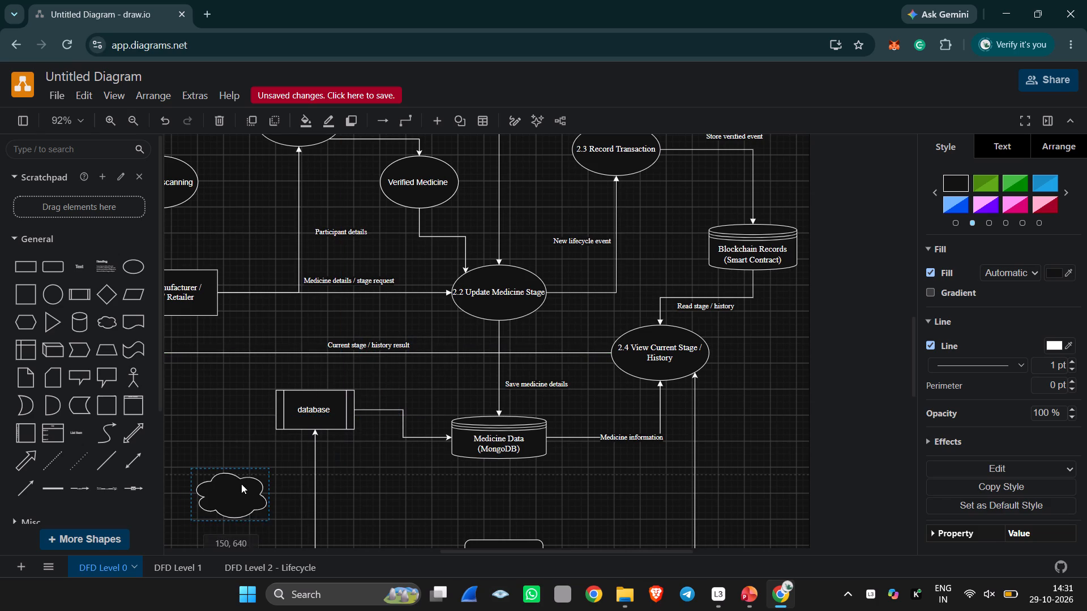
left_click_drag(241, 484, 237, 478)
scroll(237, 478, "right", 1)
left_click_drag(268, 465, 233, 477)
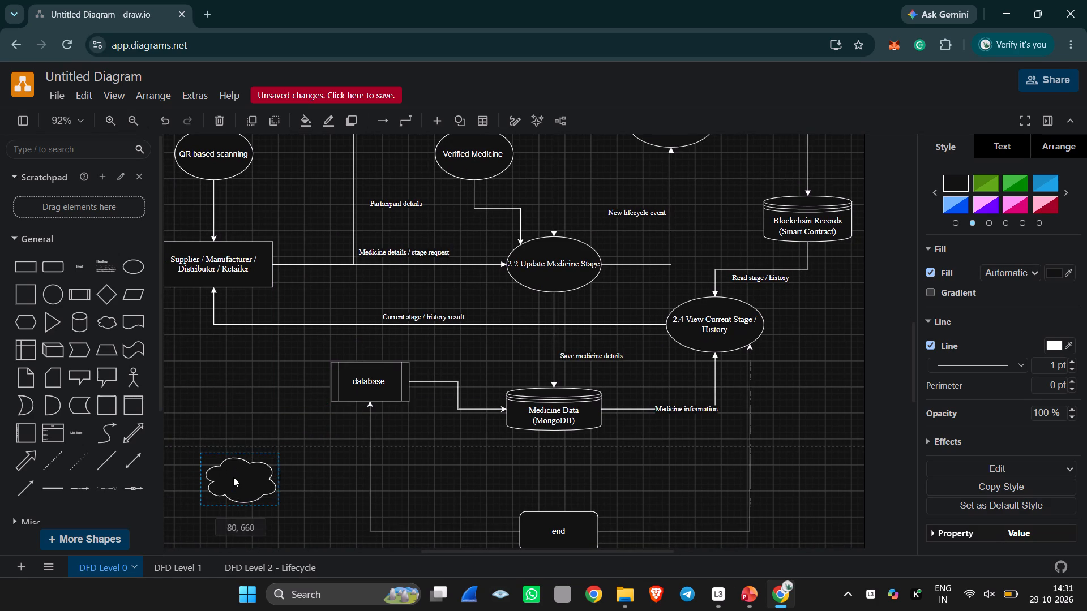
left_click_drag(233, 477, 226, 497)
Add an ellipse labelled "sensor integreted logic" to the left of the database shape, above the cloud.
left_click_drag(132, 266, 187, 363)
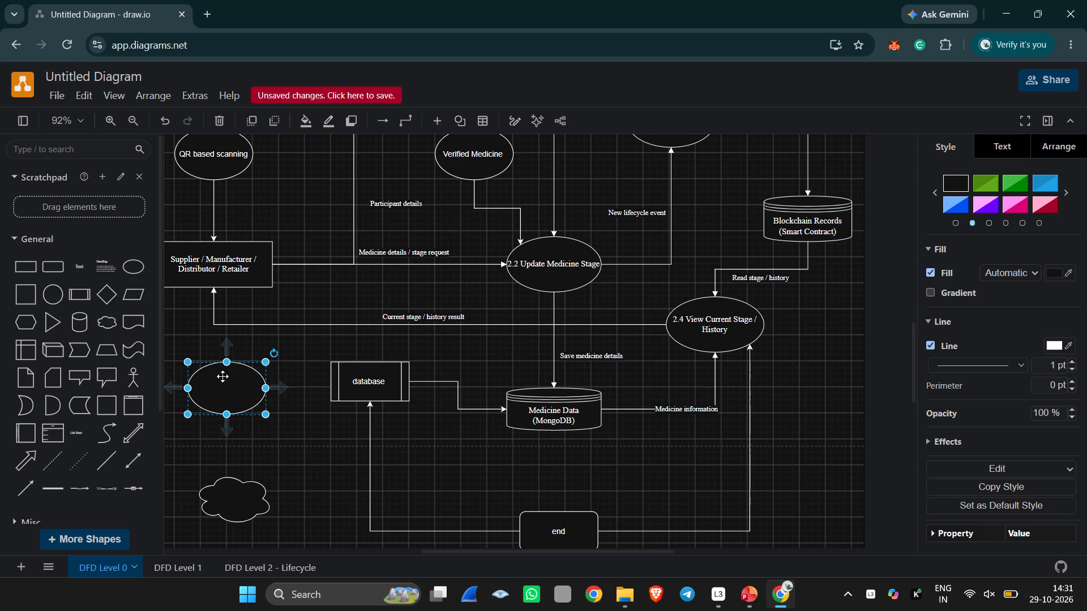
left_click(223, 377)
double_click(223, 377)
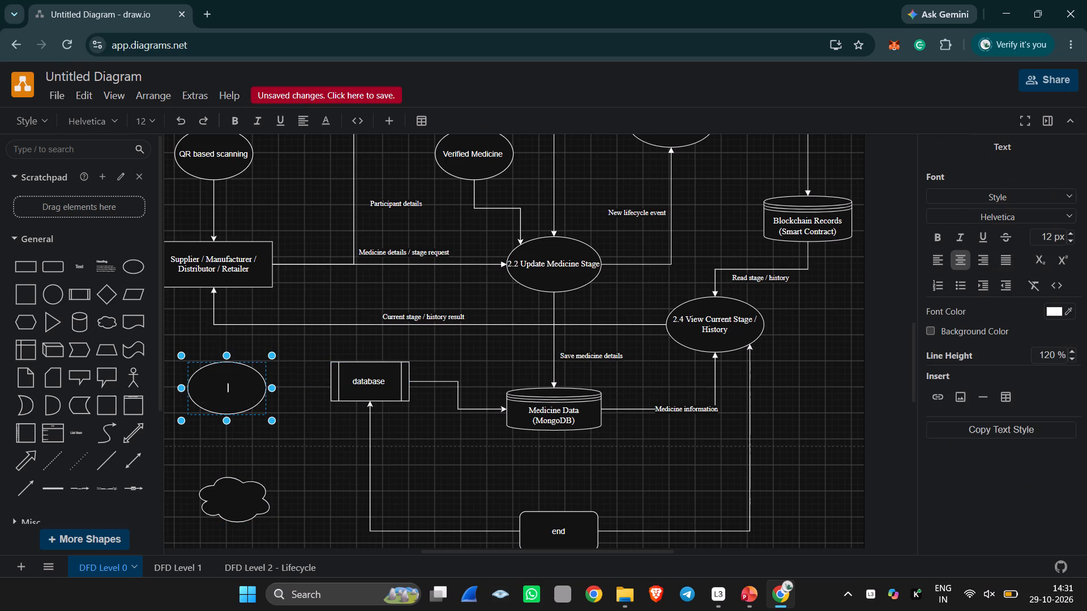
type("sensor inte")
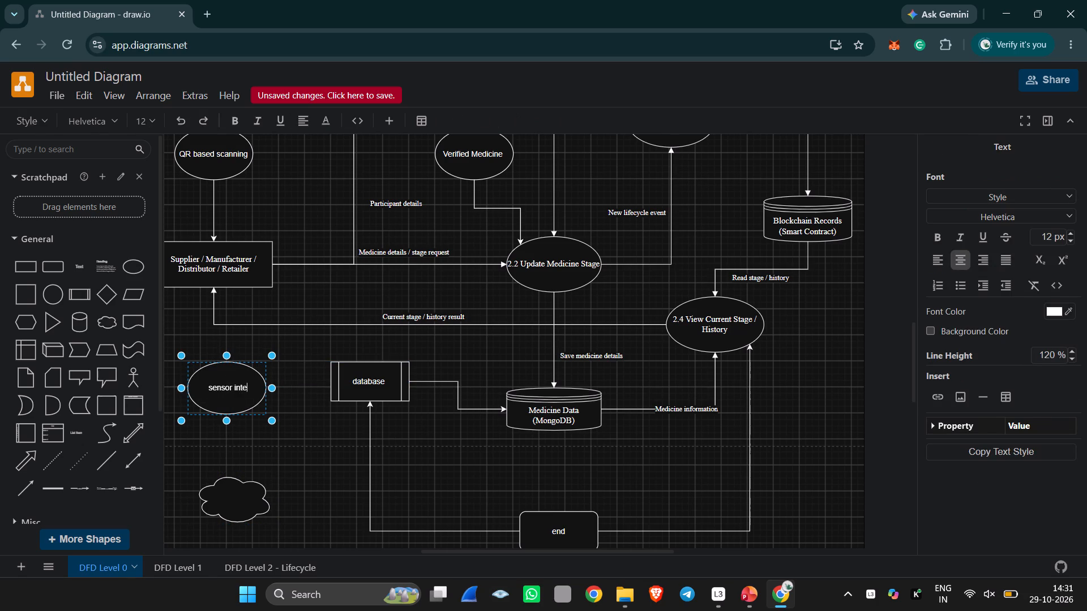
type("greted logic")
Label the cloud "external Network for IoT", with "for IoT" on a second line.
left_click(230, 493)
double_click(230, 493)
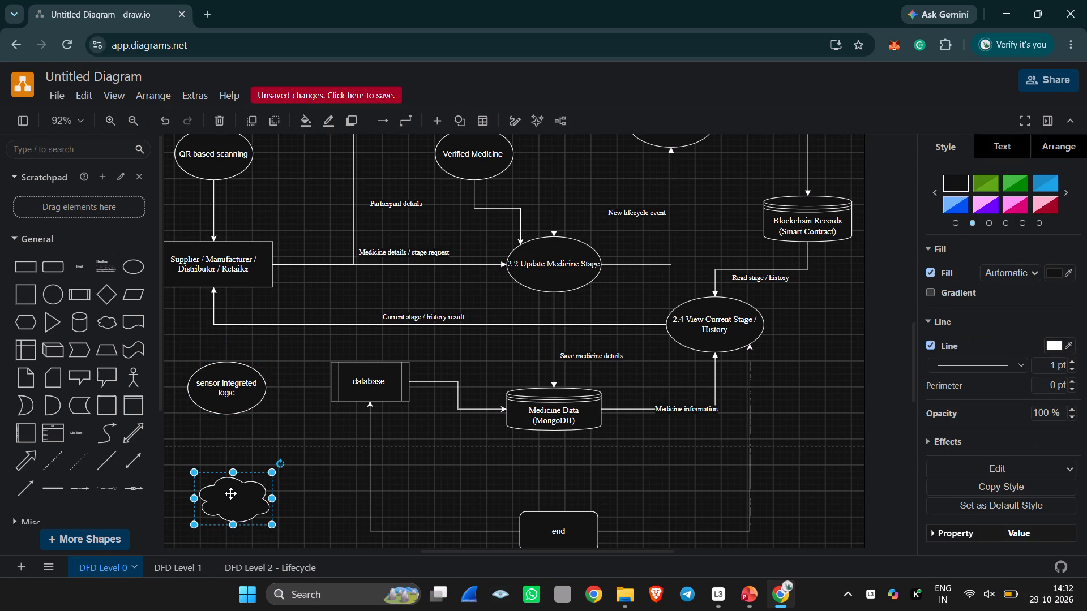
type("external")
key("space")
type("n")
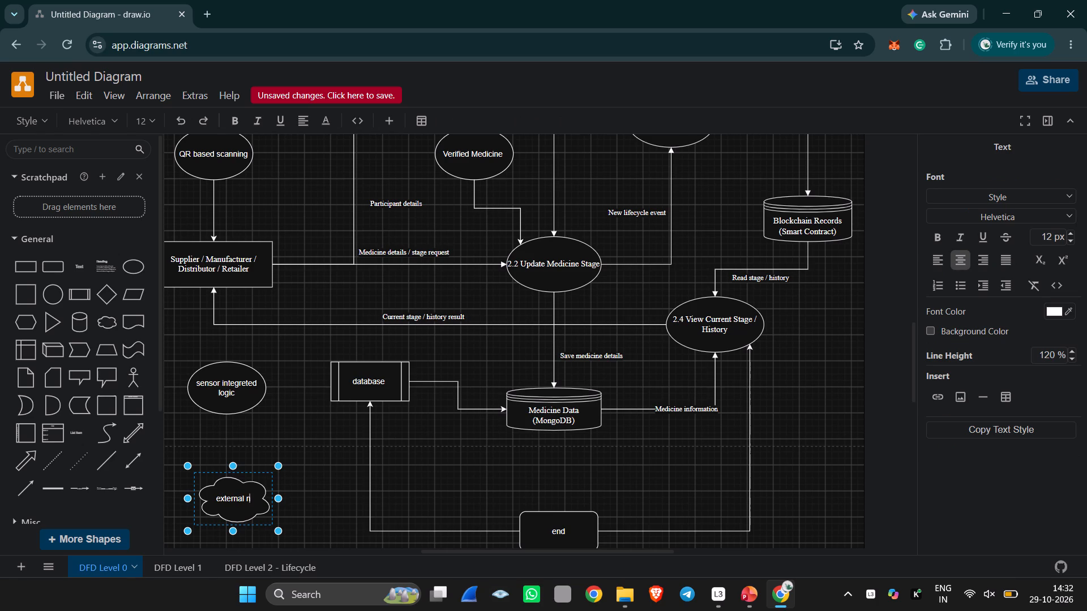
key("BackSpace")
key("space")
type("n")
key("BackSpace")
type("Network")
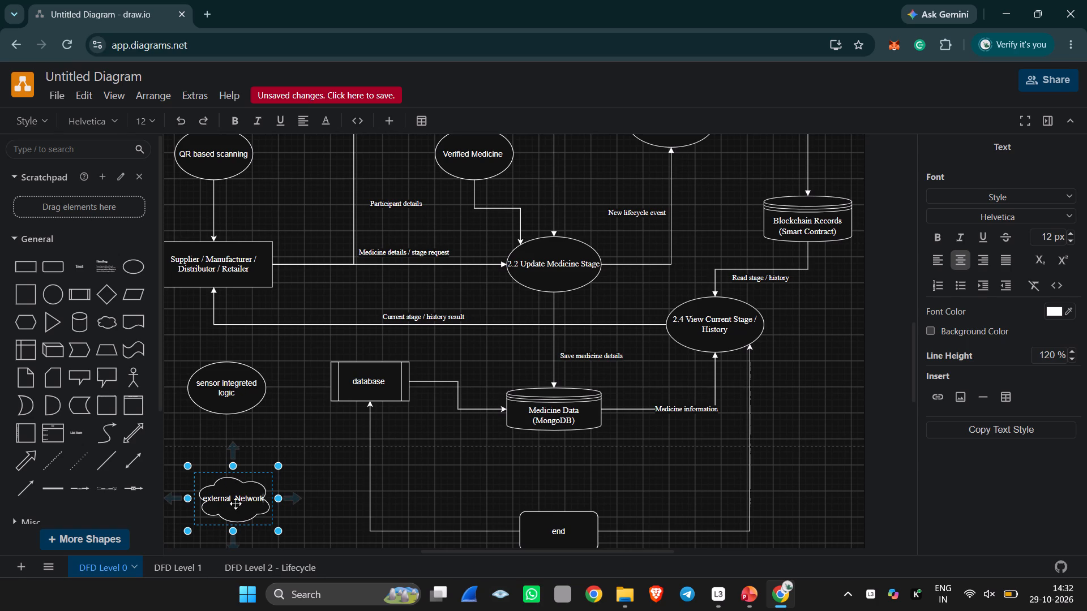
key("Return")
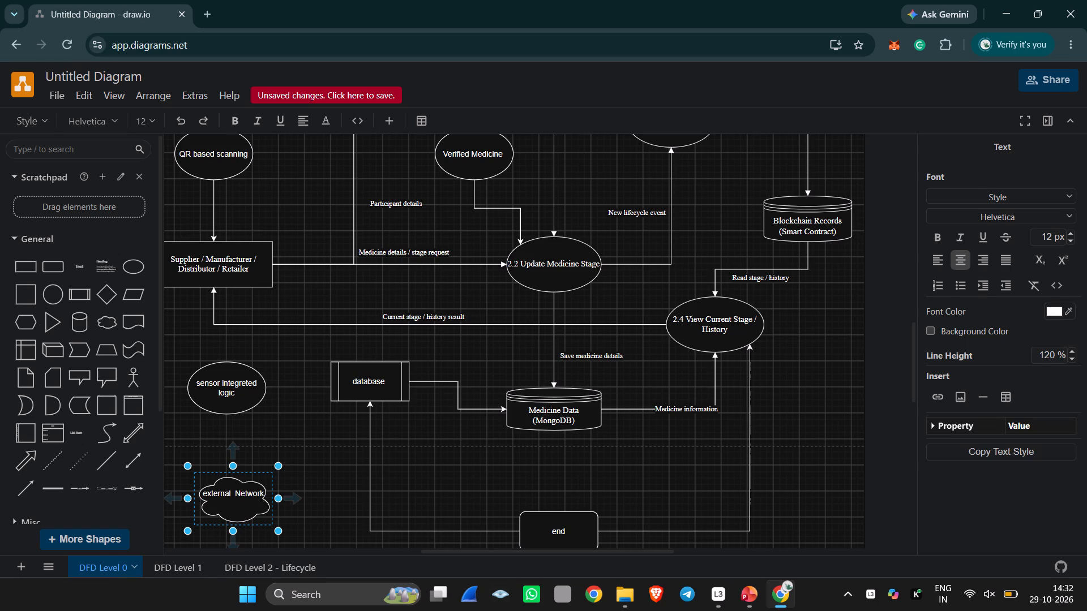
type("for")
key("space")
key("e")
key("BackSpace")
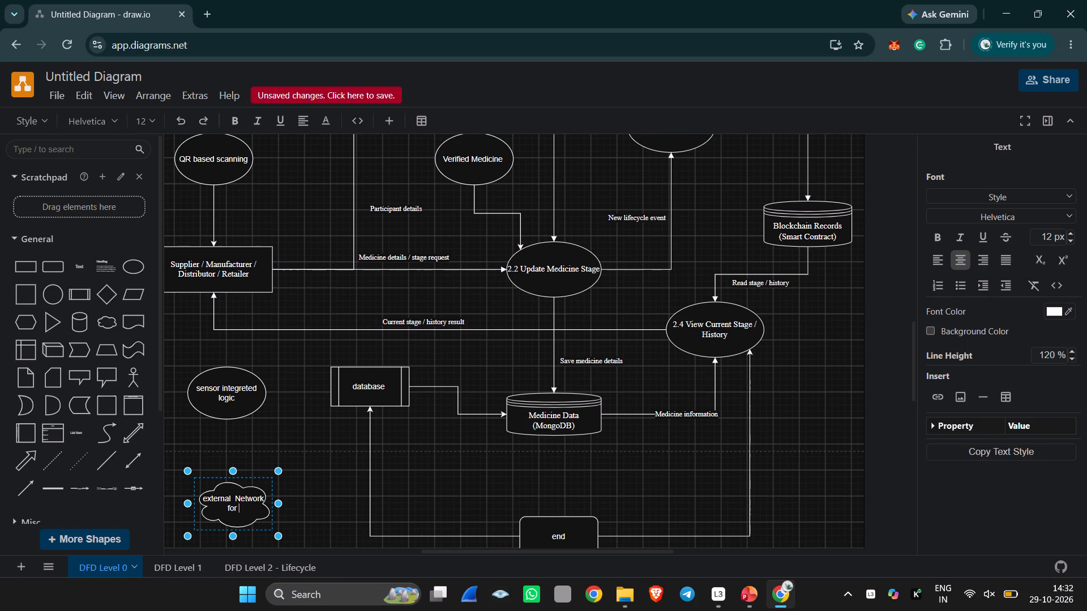
scroll(234, 500, "down", 1)
type("je")
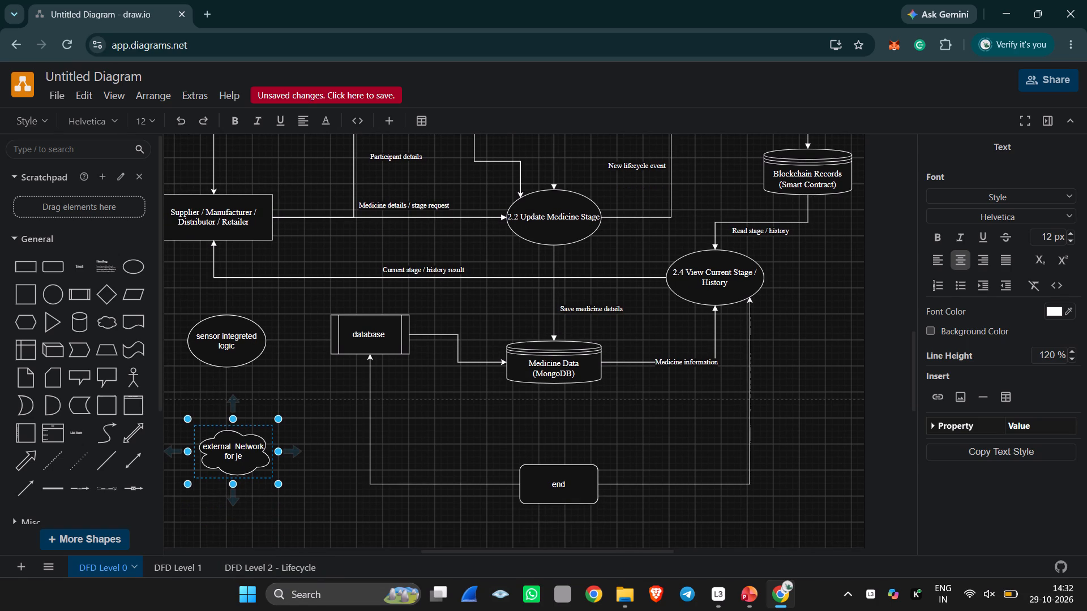
key("BackSpace")
key("BackSpace")
type("Io")
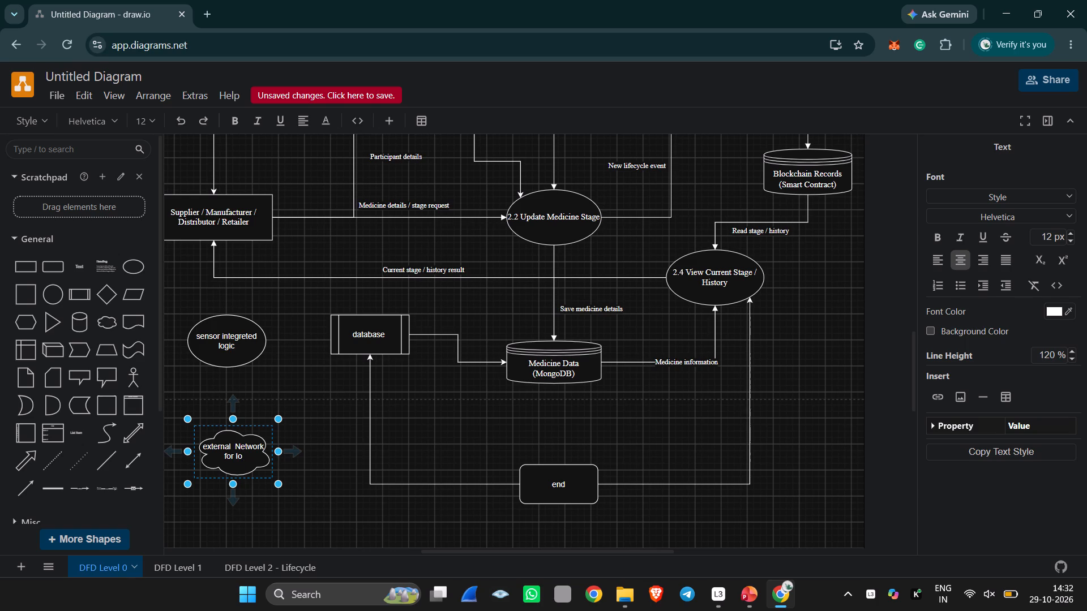
key("shift+t")
Draw a connector from the top of the external Network for IoT cloud to the bottom of the sensor integreted logic ellipse.
scroll(243, 470, "up", 1)
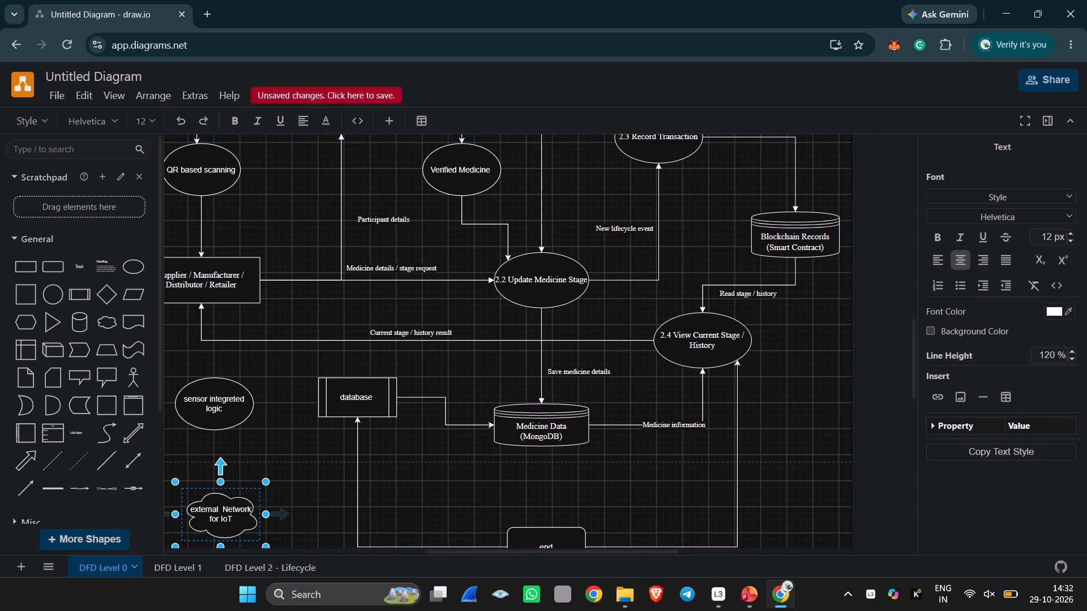
left_click_drag(219, 457, 221, 418)
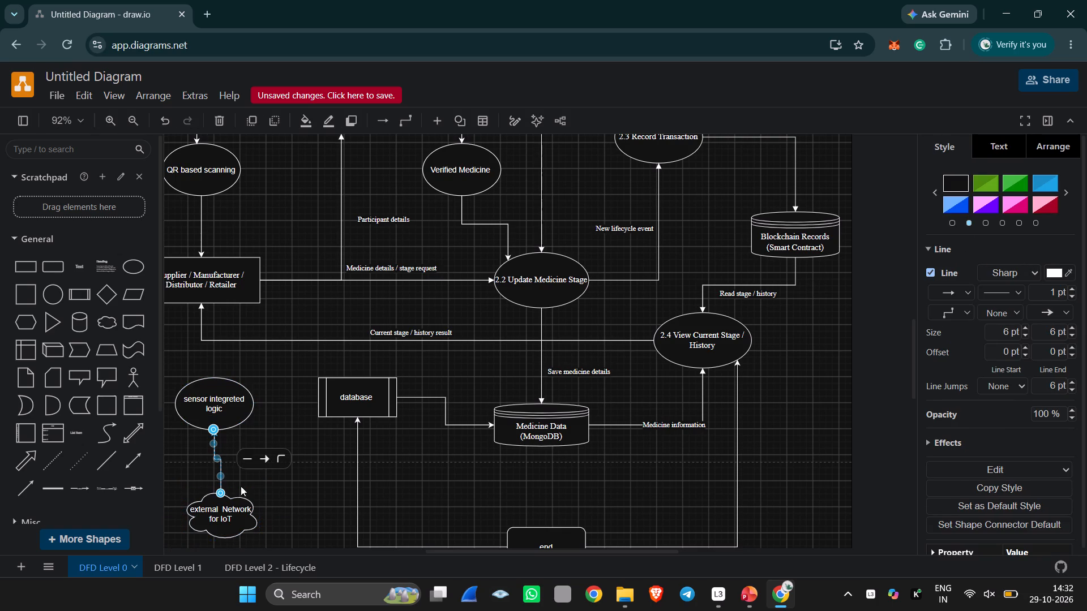
Draw a connector from the bottom of the external Network for IoT cloud to the upper-left corner of the end shape.
scroll(240, 498, "down", 2)
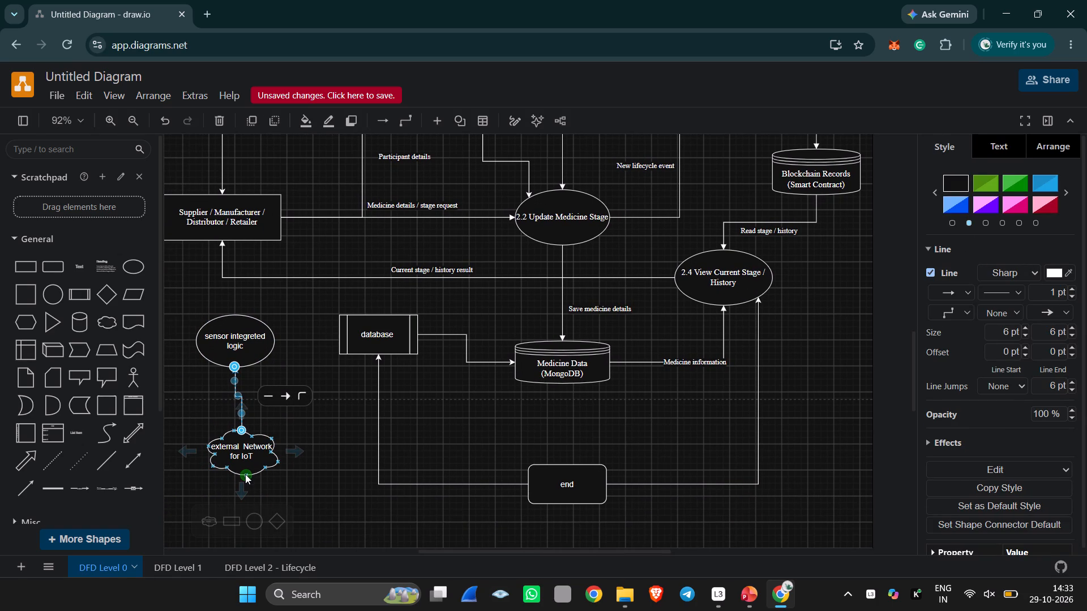
left_click_drag(245, 474, 359, 549)
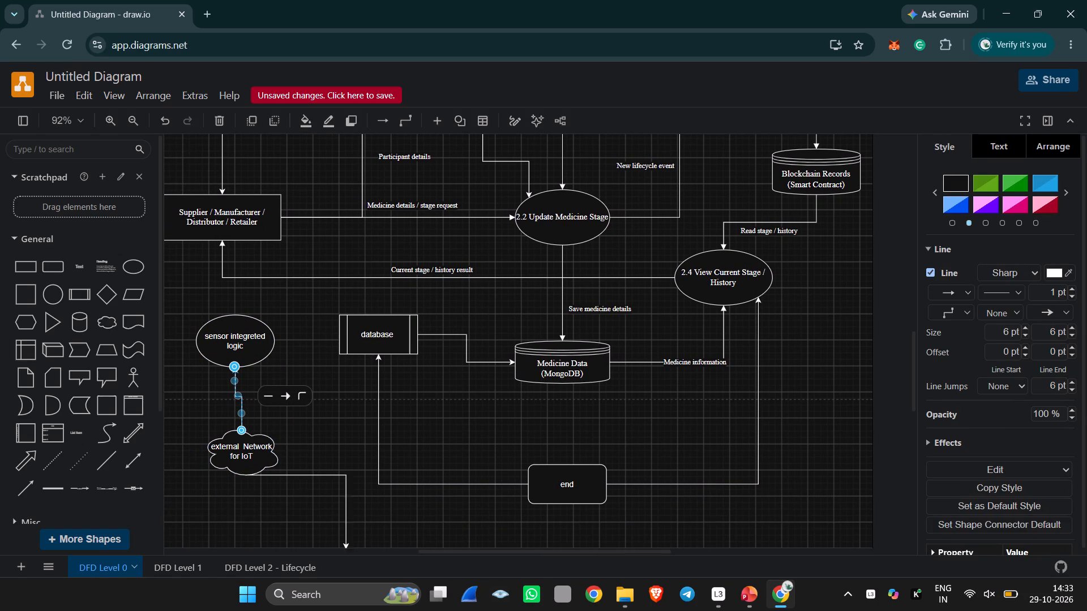
left_click_drag(359, 549, 513, 463)
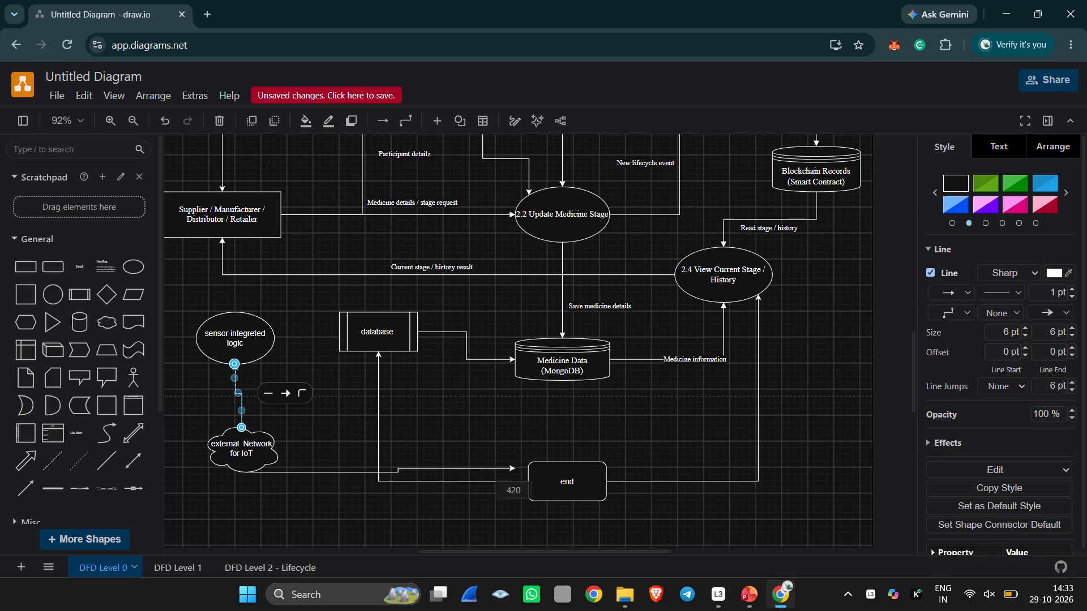
left_click_drag(513, 463, 531, 466)
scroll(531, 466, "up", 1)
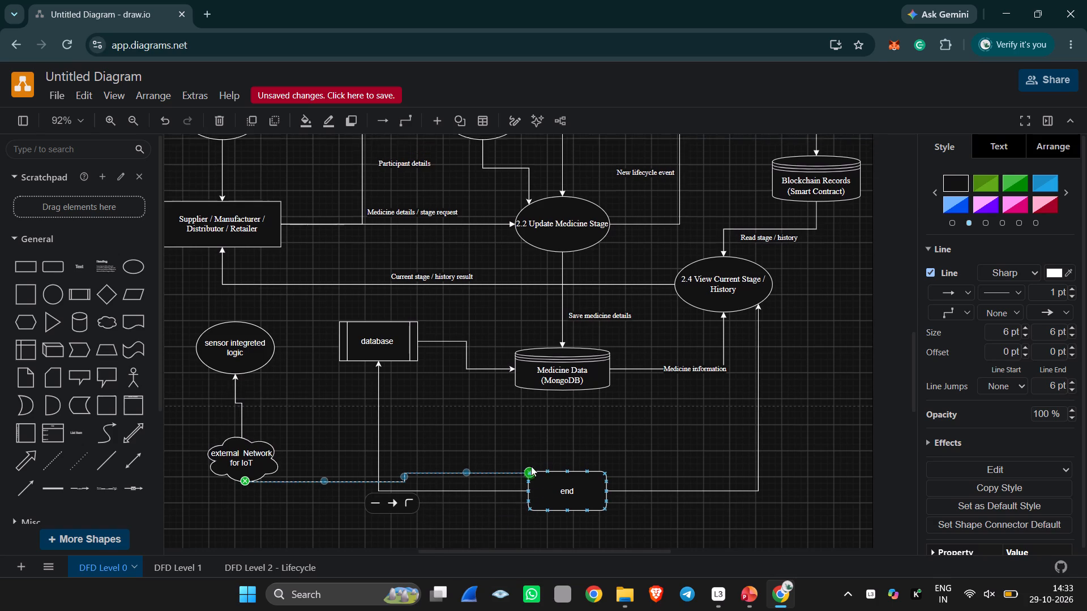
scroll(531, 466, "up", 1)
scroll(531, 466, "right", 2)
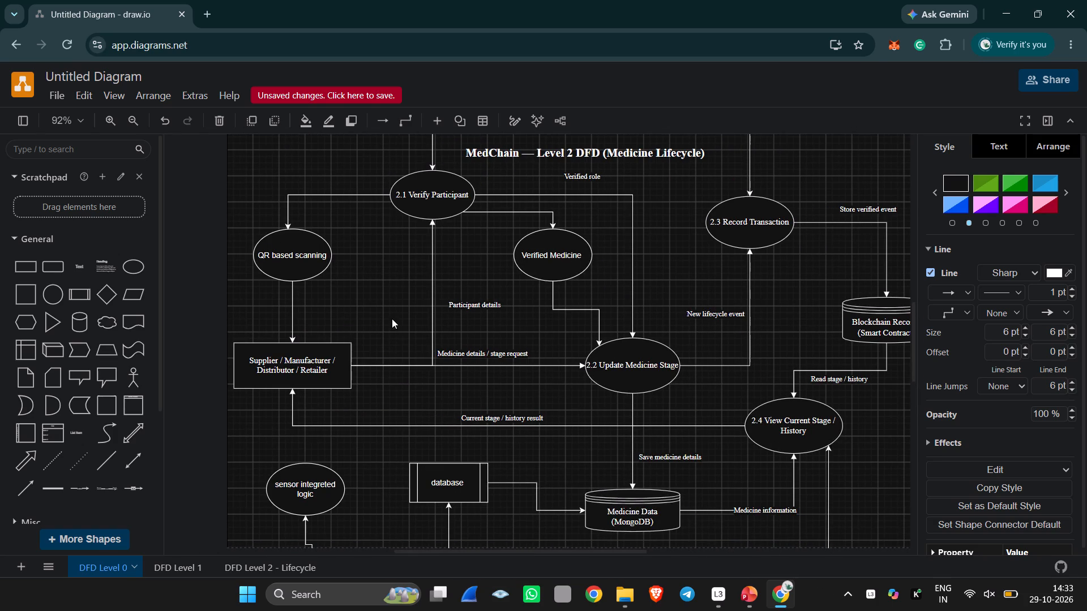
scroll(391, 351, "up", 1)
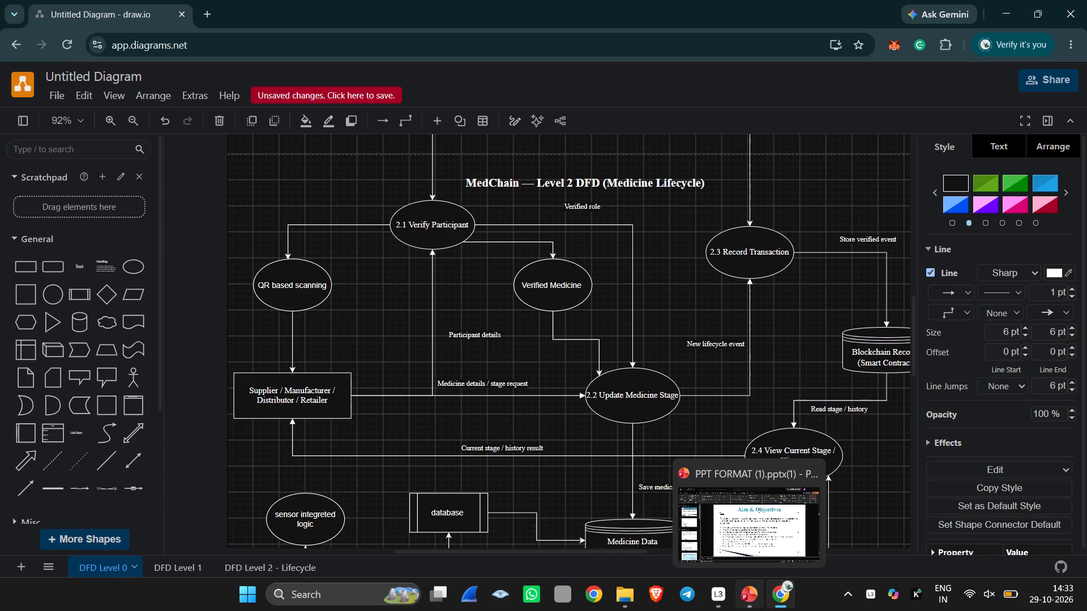
Switch to PowerPoint and replace the RAM specification in the H/W requirements table with "May be Lpddr required of 18 gb".
left_click(756, 596)
scroll(635, 429, "down", 2)
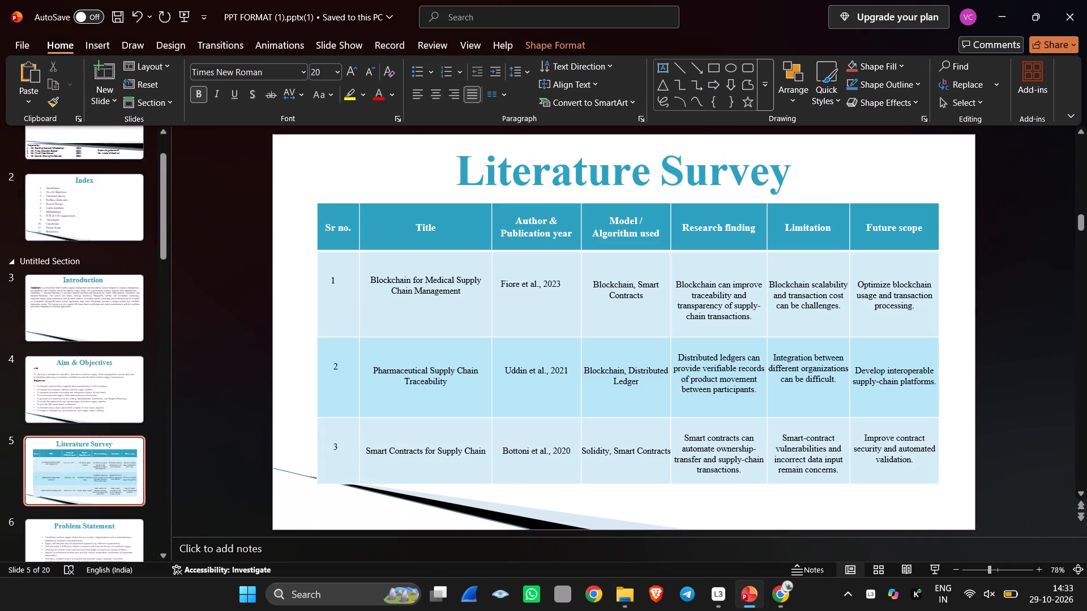
scroll(635, 429, "down", 5)
scroll(635, 429, "up", 1)
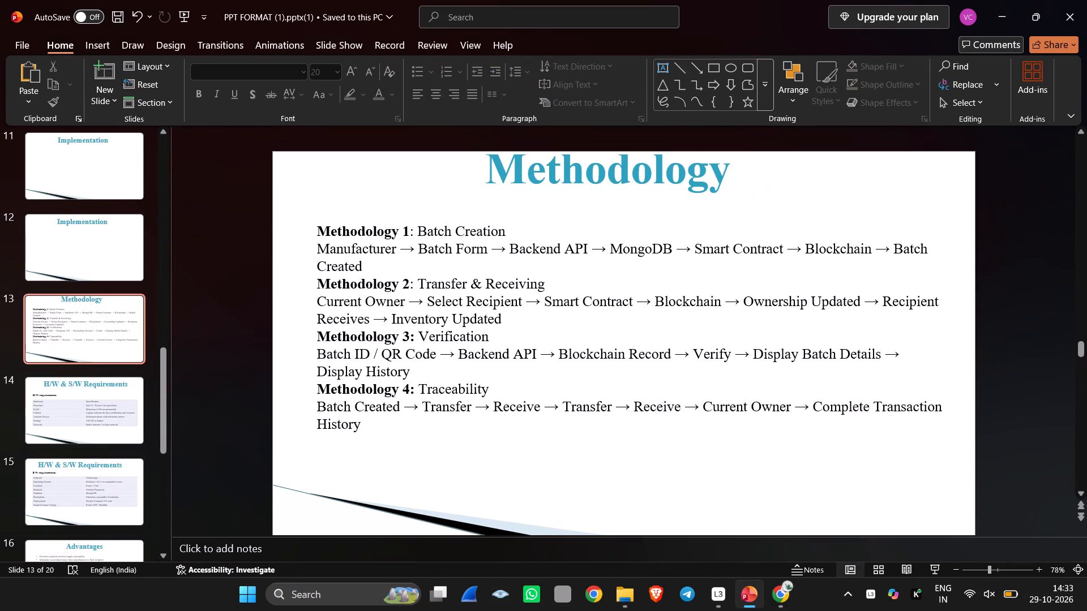
scroll(635, 429, "up", 1)
scroll(590, 390, "down", 2)
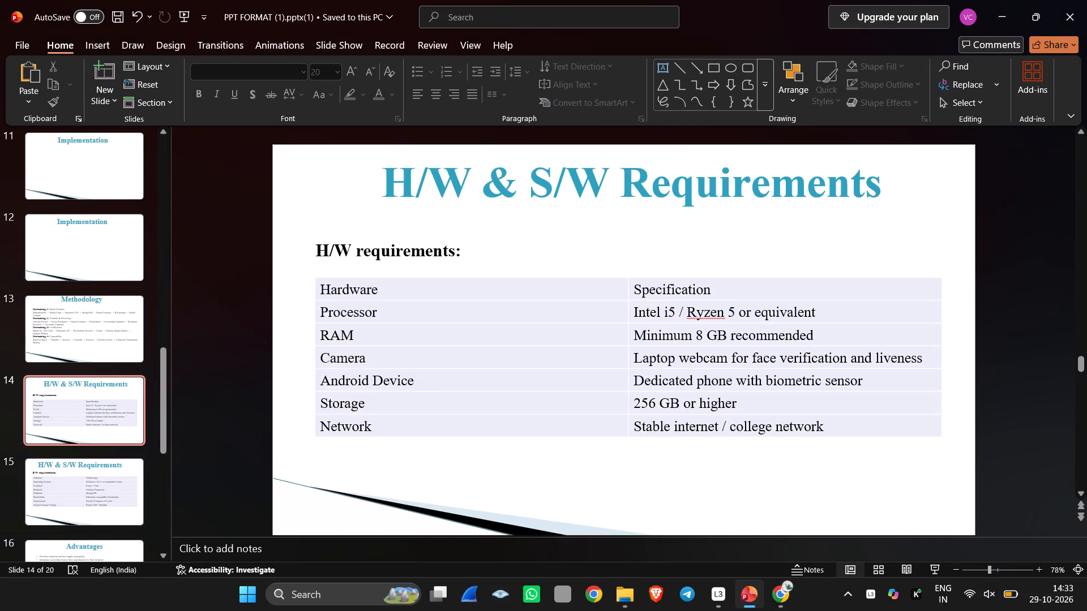
scroll(417, 448, "down", 1)
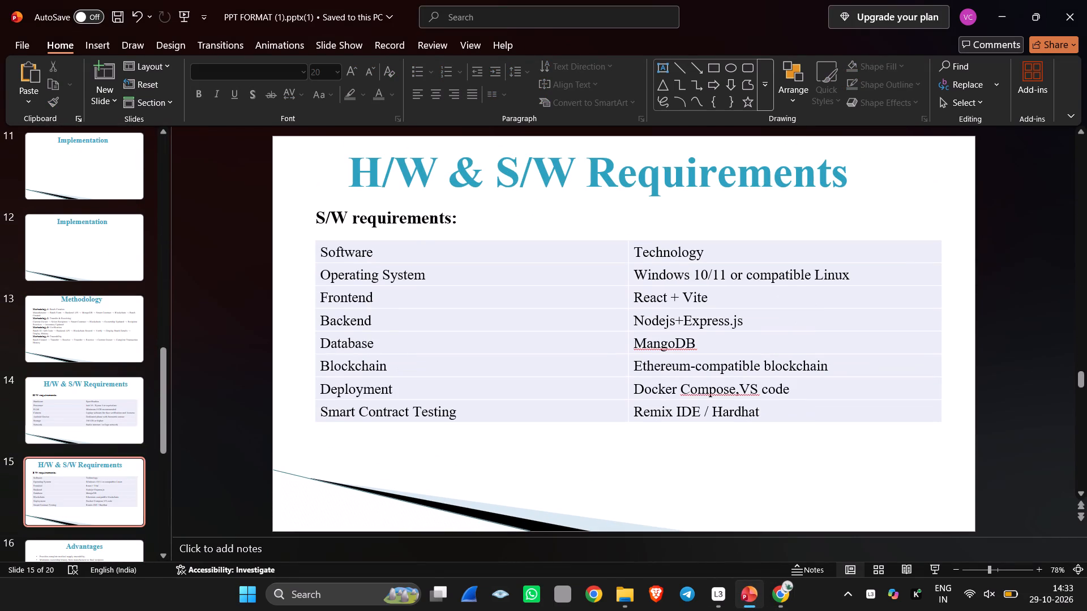
scroll(565, 381, "up", 1)
left_click(816, 324)
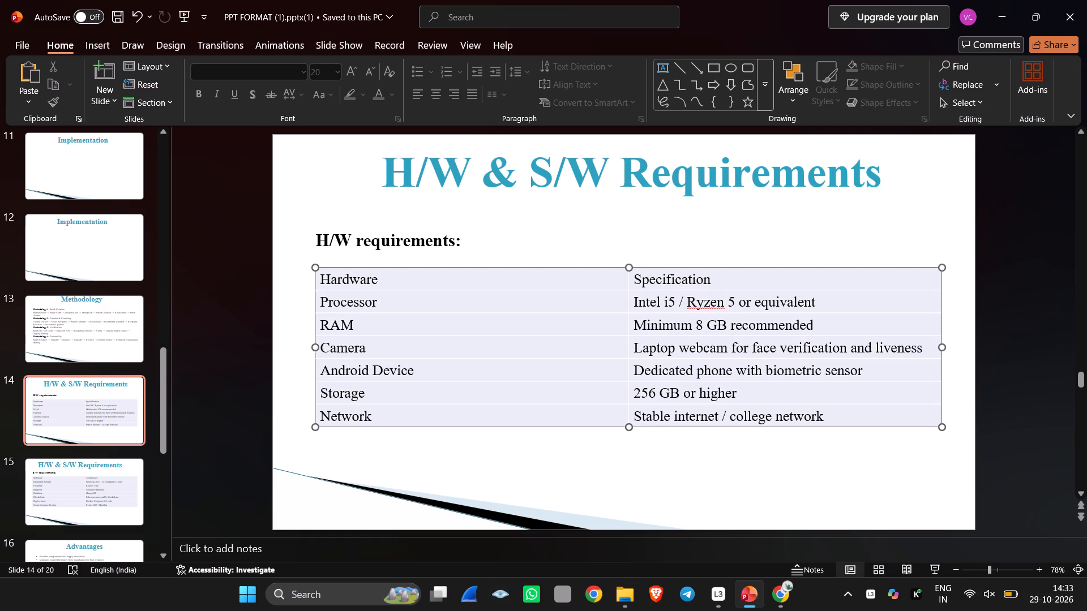
key("BackSpace")
key("BackSpace")
key("BackSpace")
key("BackSpace")
key("BackSpace")
key("BackSpace")
key("BackSpace")
key("BackSpace")
key("BackSpace")
key("BackSpace")
key("BackSpace")
key("BackSpace")
key("BackSpace")
key("BackSpace")
key("BackSpace")
key("BackSpace")
key("BackSpace")
key("BackSpace")
key("BackSpace")
key("BackSpace")
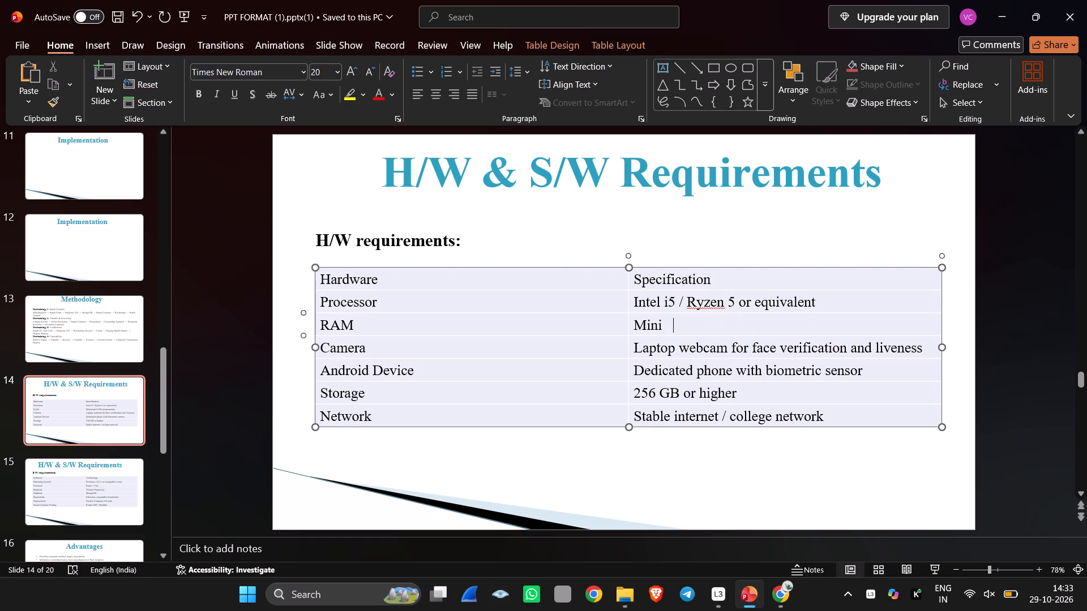
key("BackSpace")
key("BackSpace")
type("may")
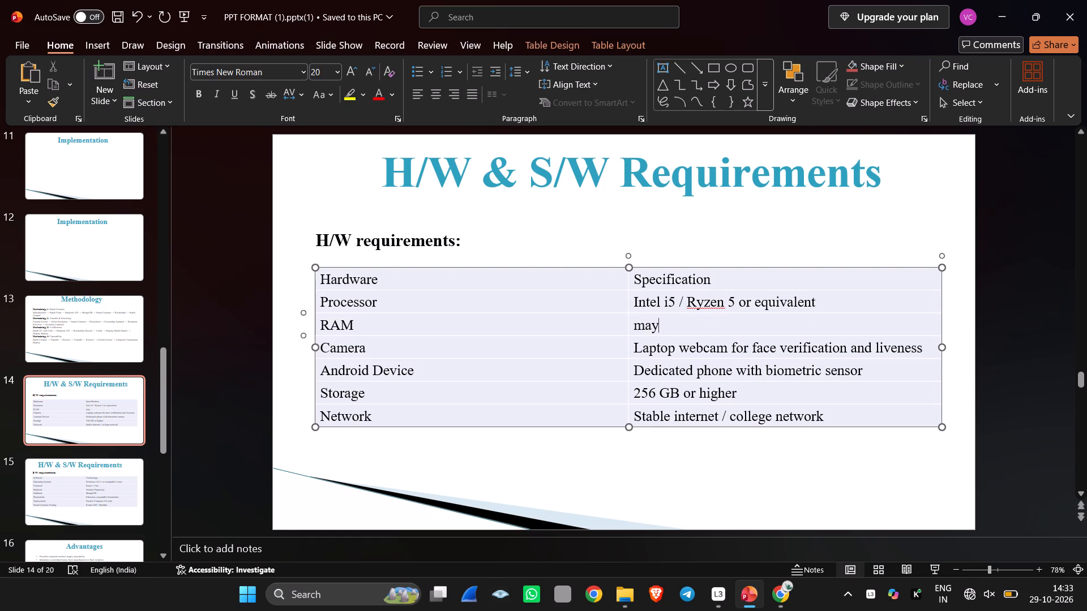
key("space")
type("be")
key("space")
type("Lppd")
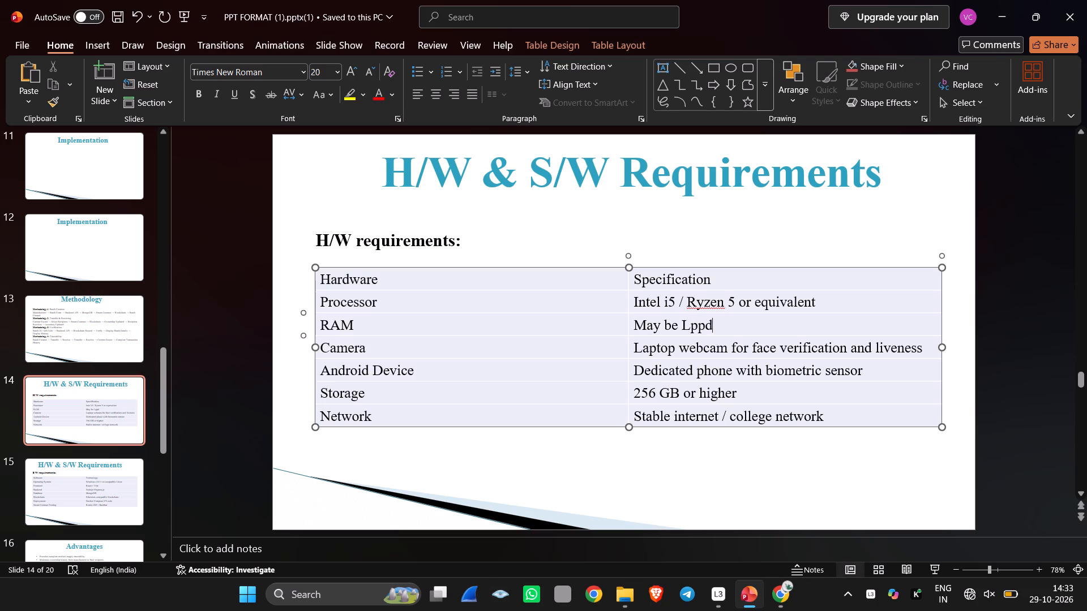
key("BackSpace")
key("BackSpace")
type("dde")
key("BackSpace")
type("r")
key("space")
type("re")
type("quired")
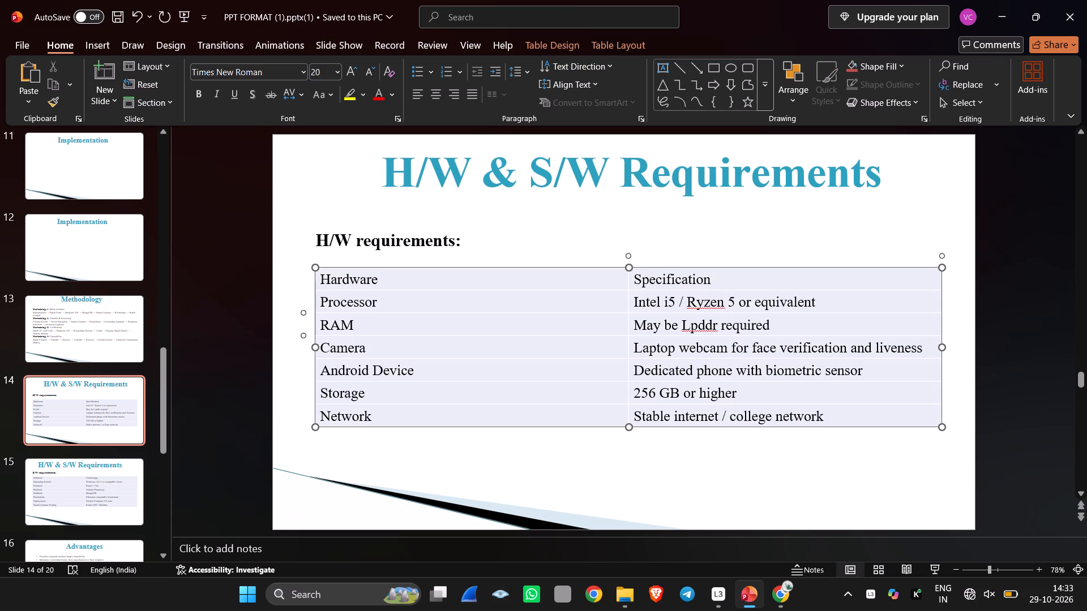
key("space")
type("of 18 gb")
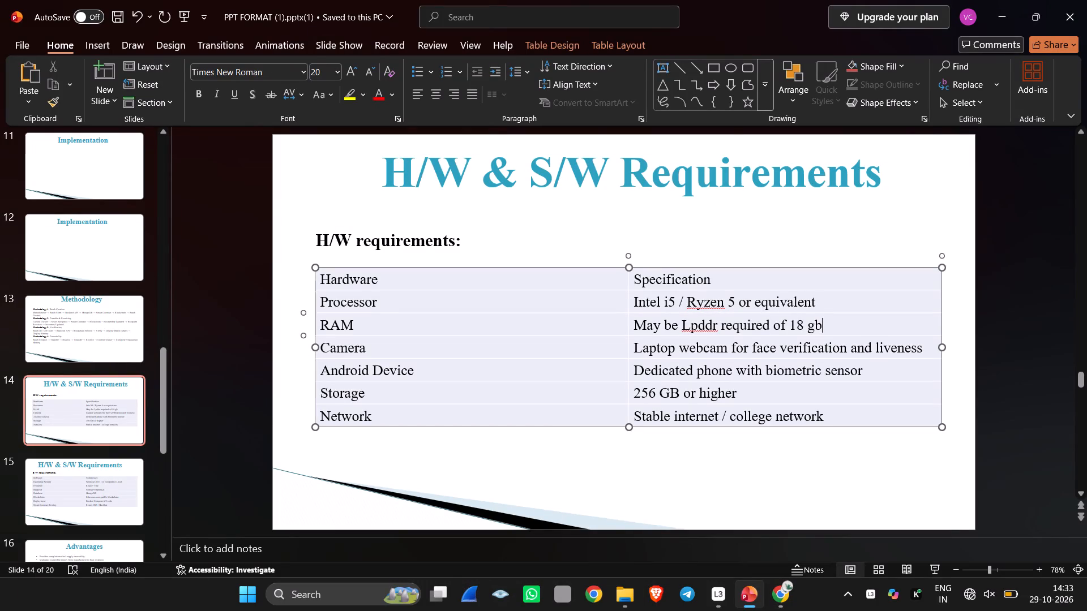
Append "Nasa network" to the Network specification in the H/W requirements table, after "Stable internet / college network".
scroll(665, 350, "down", 1)
left_click(732, 393)
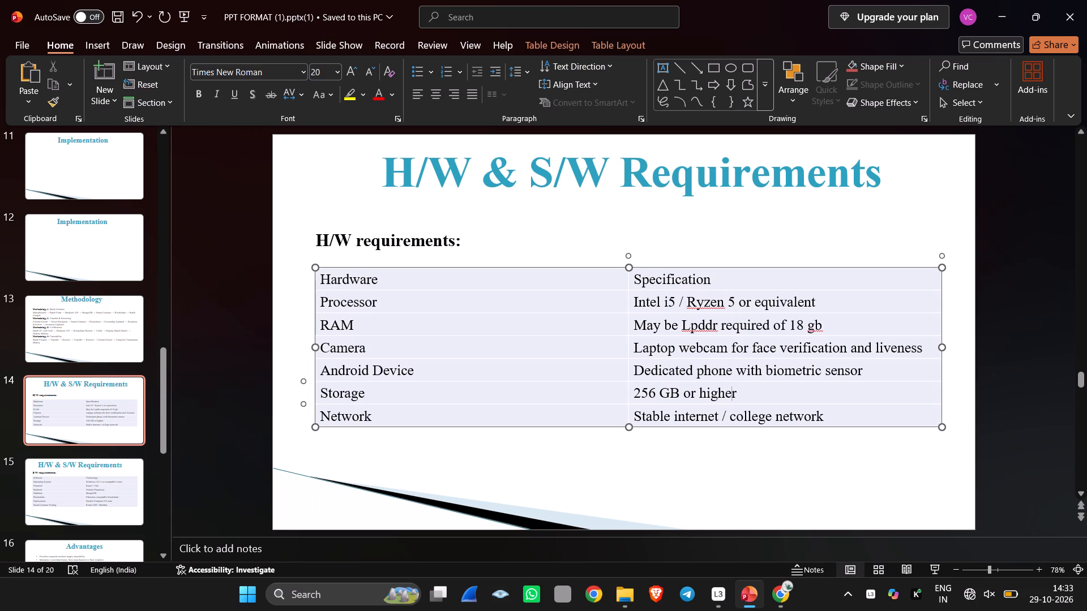
left_click(765, 385)
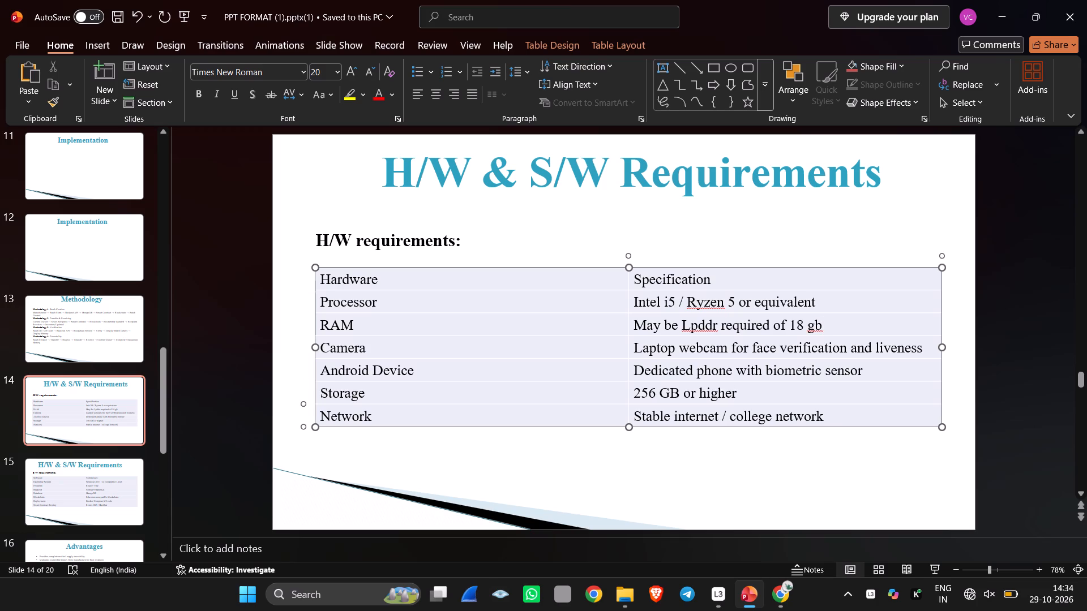
left_click(844, 420)
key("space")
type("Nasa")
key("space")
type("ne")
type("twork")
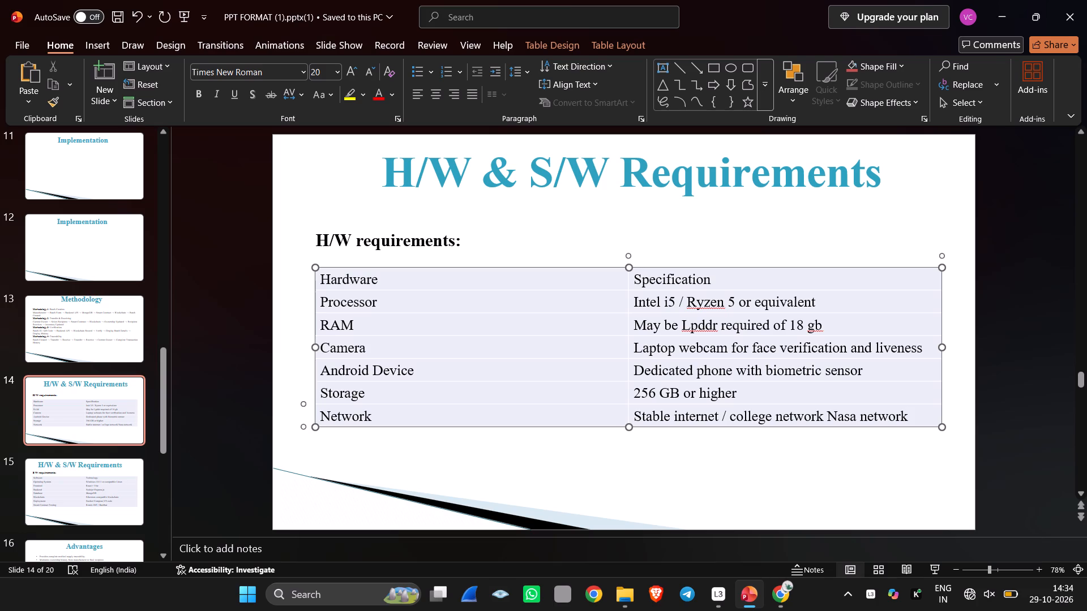
Stretch the H/W requirements table downward from its bottom edge so that all its rows become slightly taller.
scroll(844, 420, "down", 1)
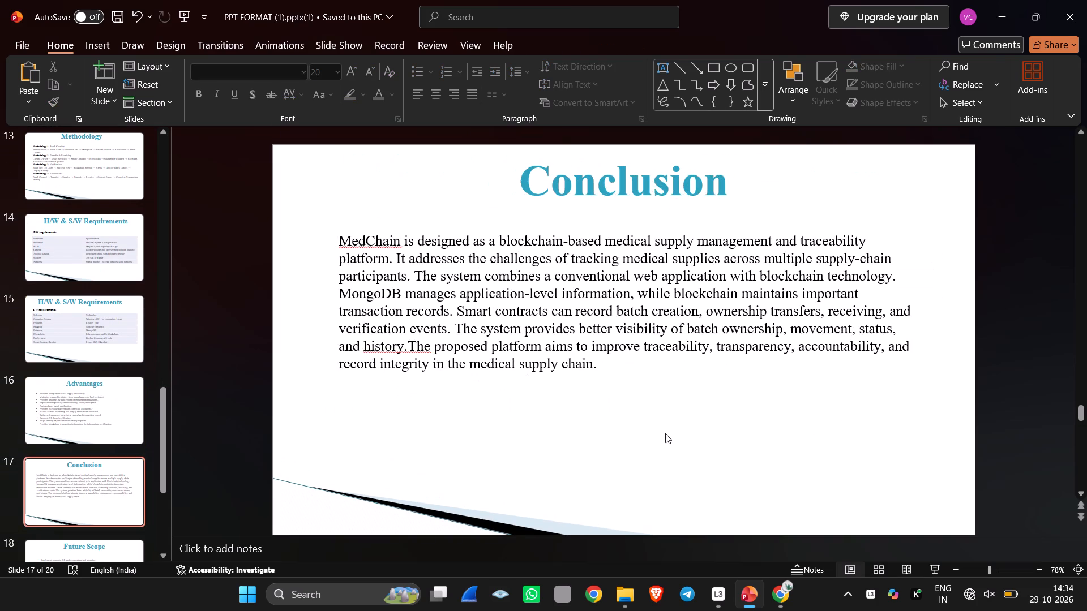
scroll(665, 433, "up", 1)
left_click_drag(665, 434, 679, 432)
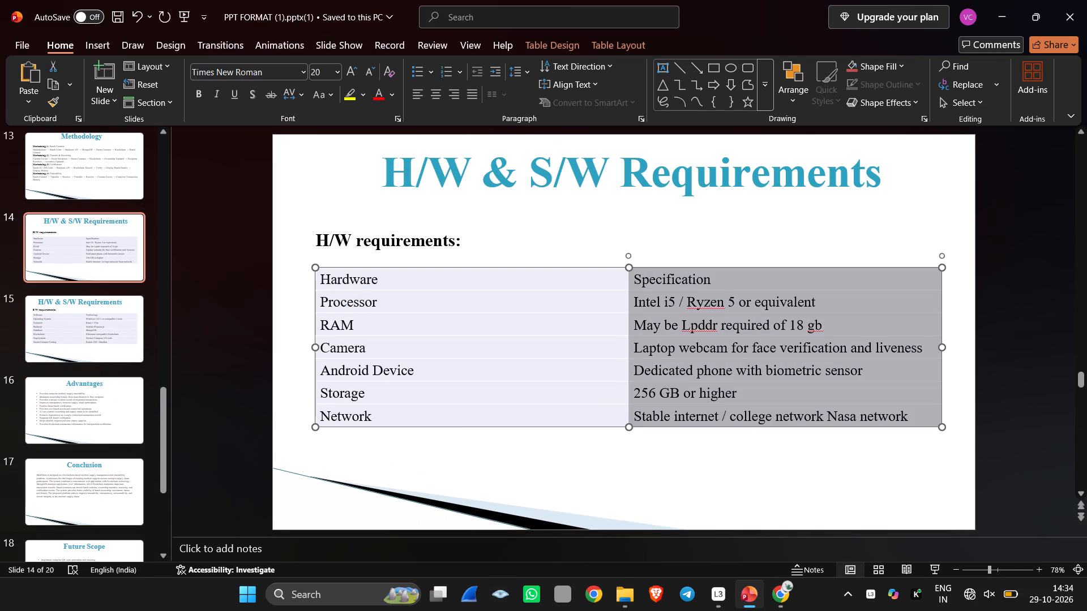
left_click(692, 422)
left_click(679, 322)
scroll(679, 322, "up", 1)
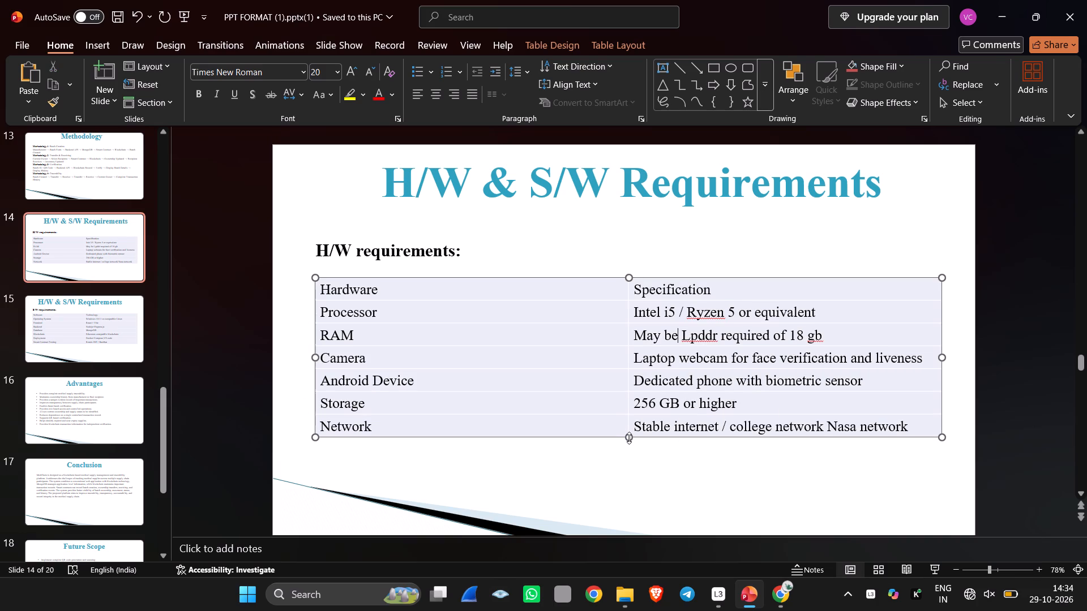
left_click_drag(630, 438, 631, 468)
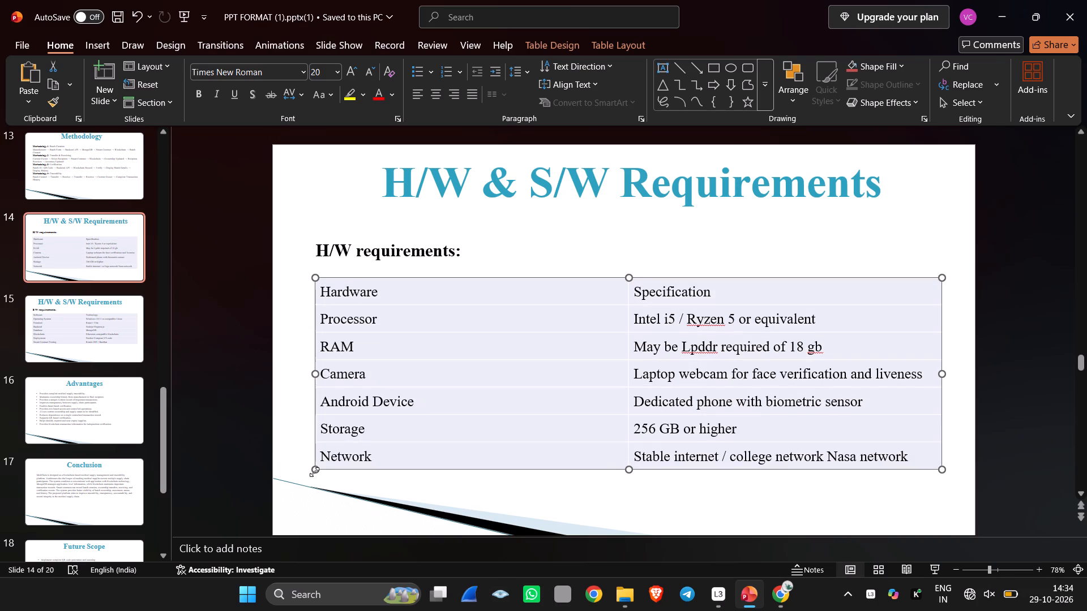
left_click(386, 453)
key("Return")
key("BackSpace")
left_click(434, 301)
Look through the presentation's slides, from the title slide to the closing THANK YOU! slide.
scroll(434, 301, "up", 2)
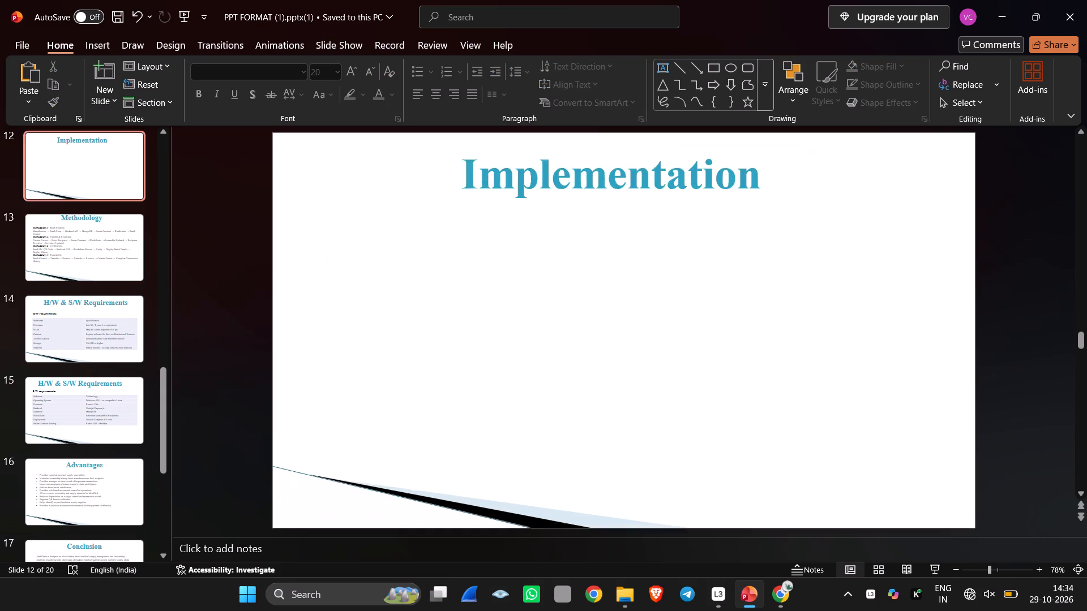
scroll(434, 301, "up", 1)
scroll(434, 301, "down", 1)
scroll(434, 301, "up", 1)
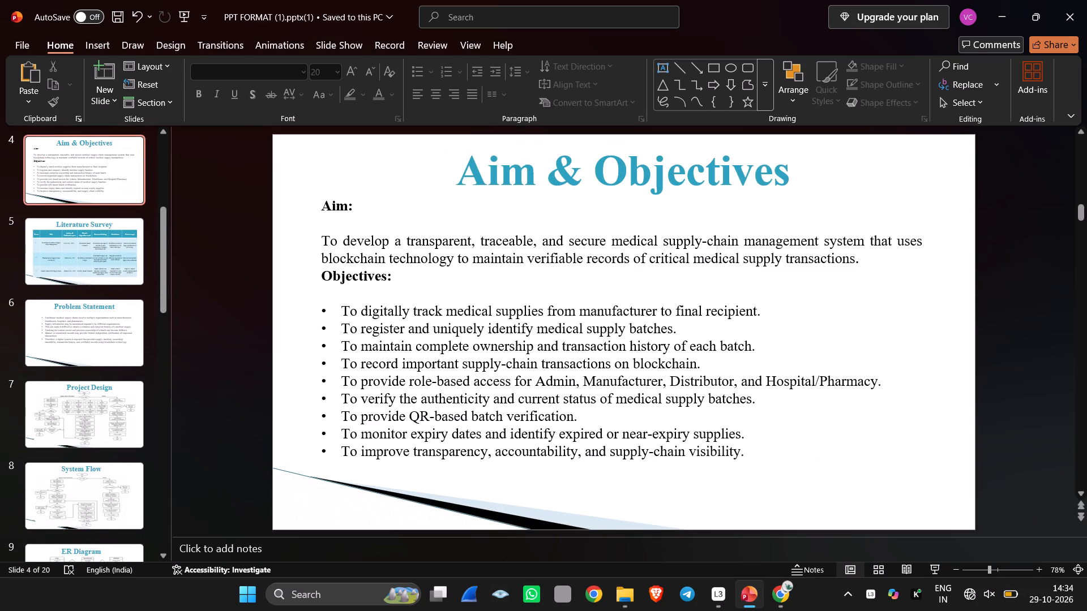
scroll(434, 301, "down", 2)
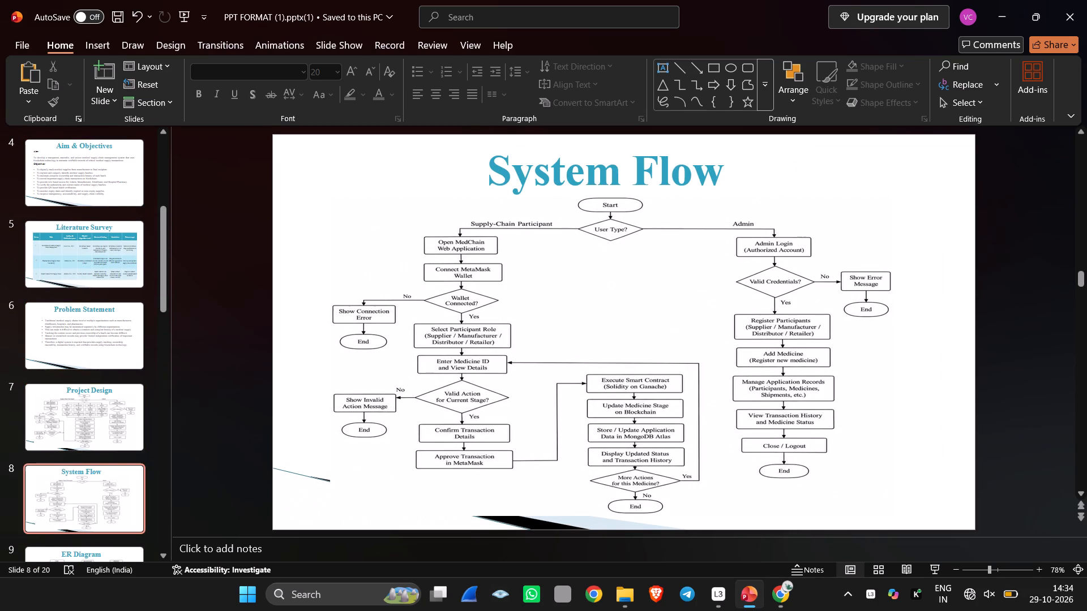
left_click(472, 295)
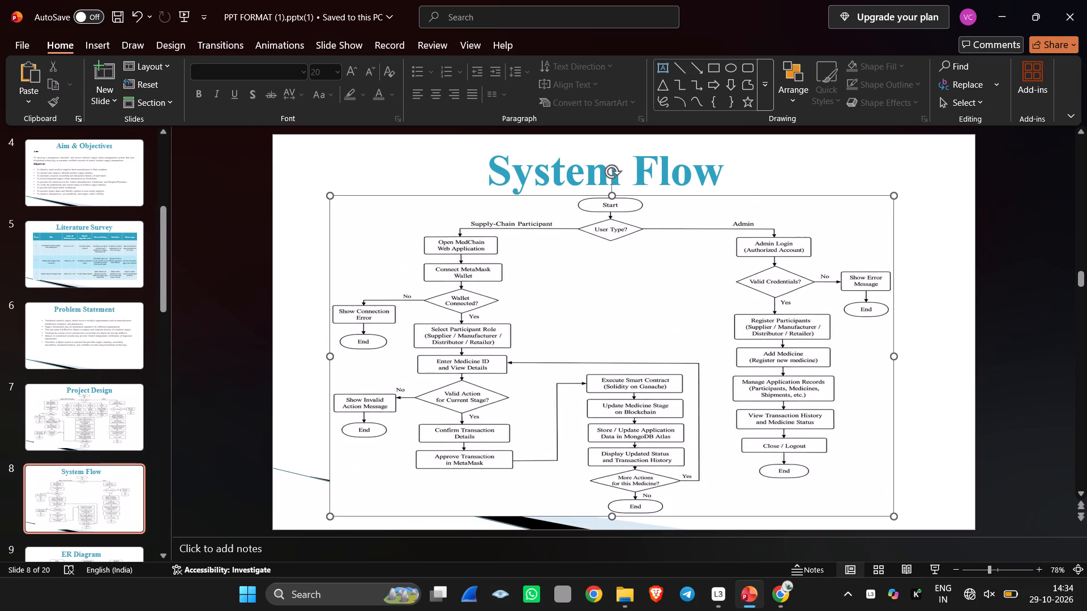
scroll(472, 295, "up", 2)
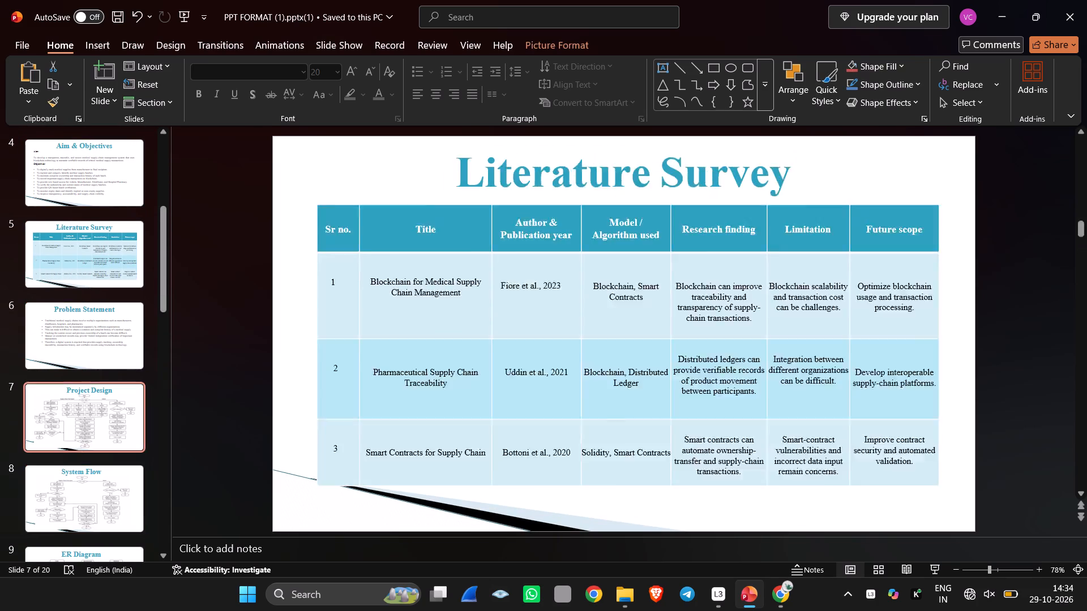
scroll(472, 295, "up", 2)
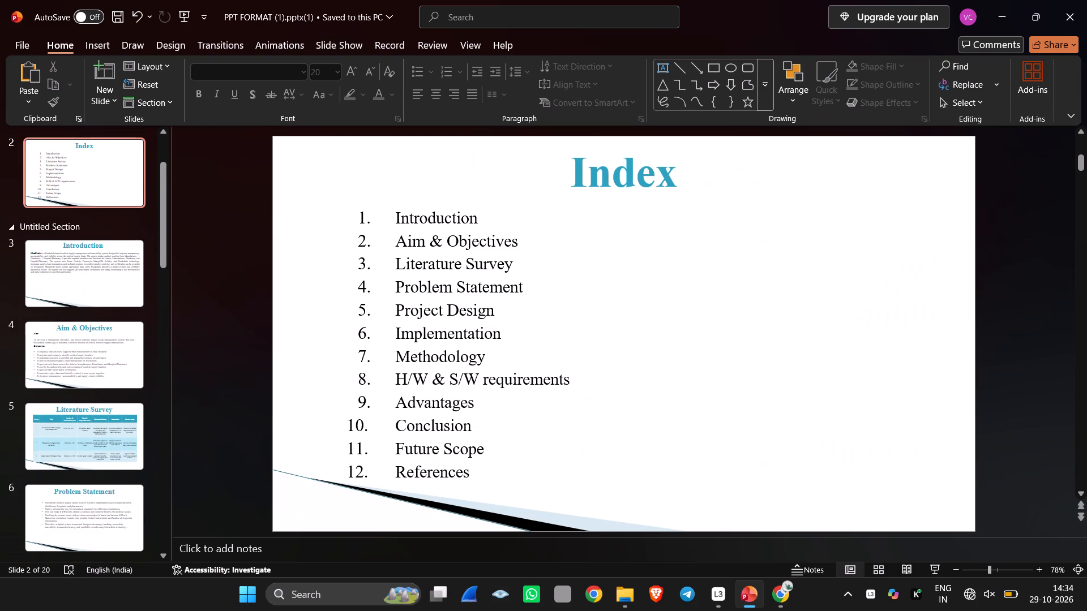
scroll(472, 295, "up", 2)
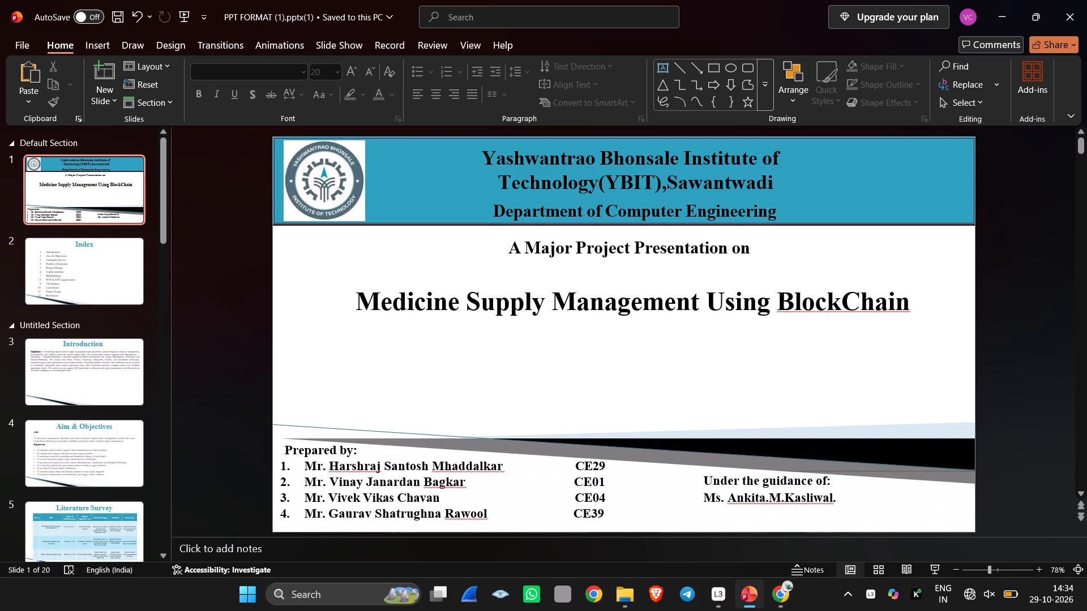
scroll(472, 295, "down", 7)
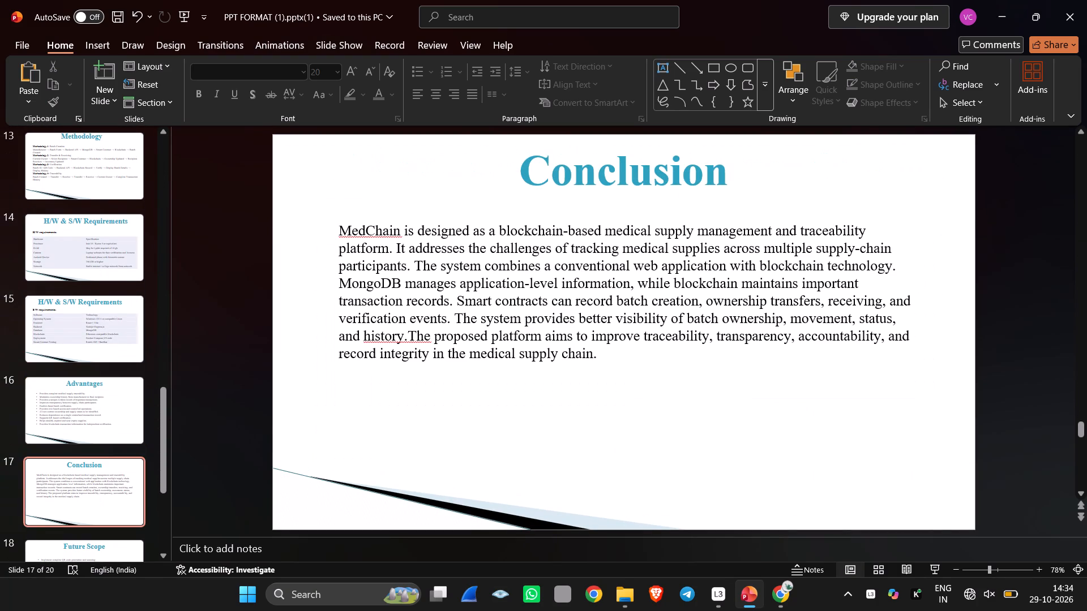
scroll(608, 290, "down", 5)
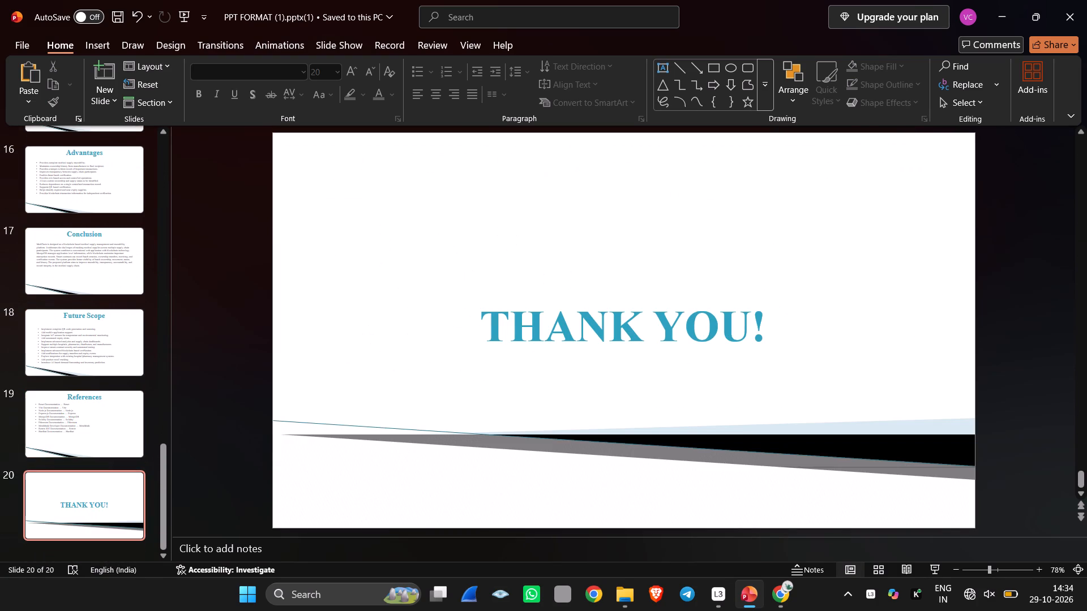
scroll(708, 343, "down", 1)
scroll(708, 343, "left", 1)
scroll(558, 339, "down", 2)
Append "It use in big pharma industry to to track the shipment" to the end of the Conclusion slide's paragraph.
scroll(558, 339, "up", 1)
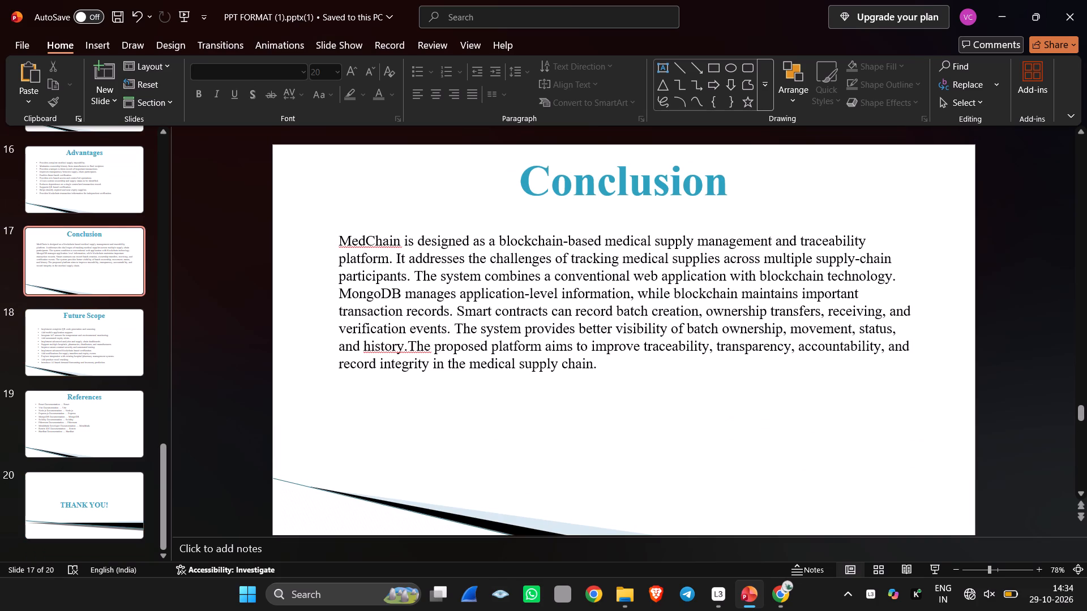
left_click(607, 368)
type("it use in")
key("space")
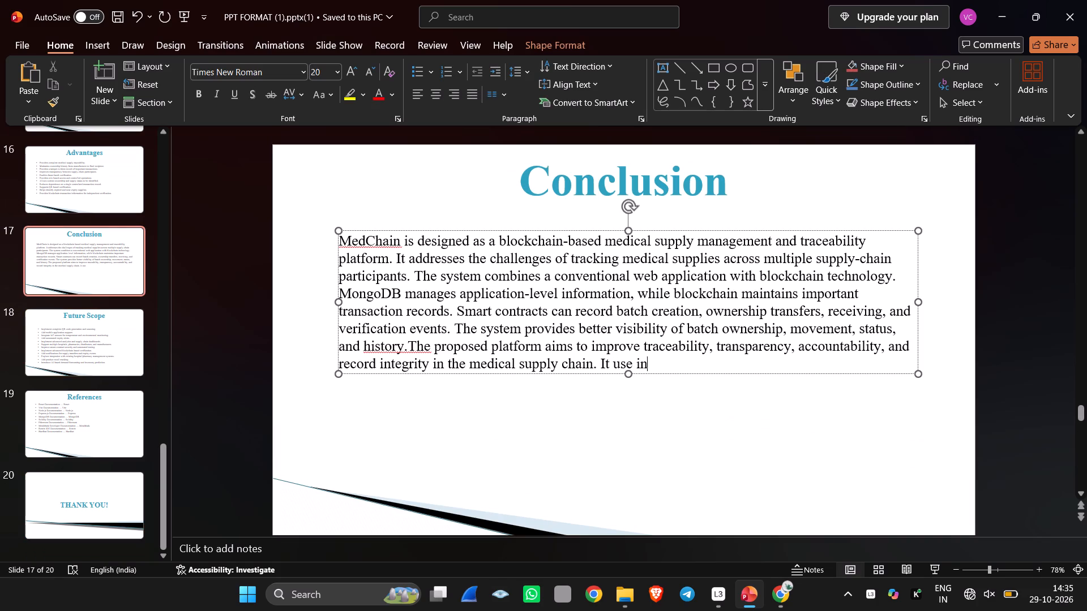
type("data")
key("BackSpace")
key("BackSpace")
key("BackSpace")
key("BackSpace")
type("big")
key("space")
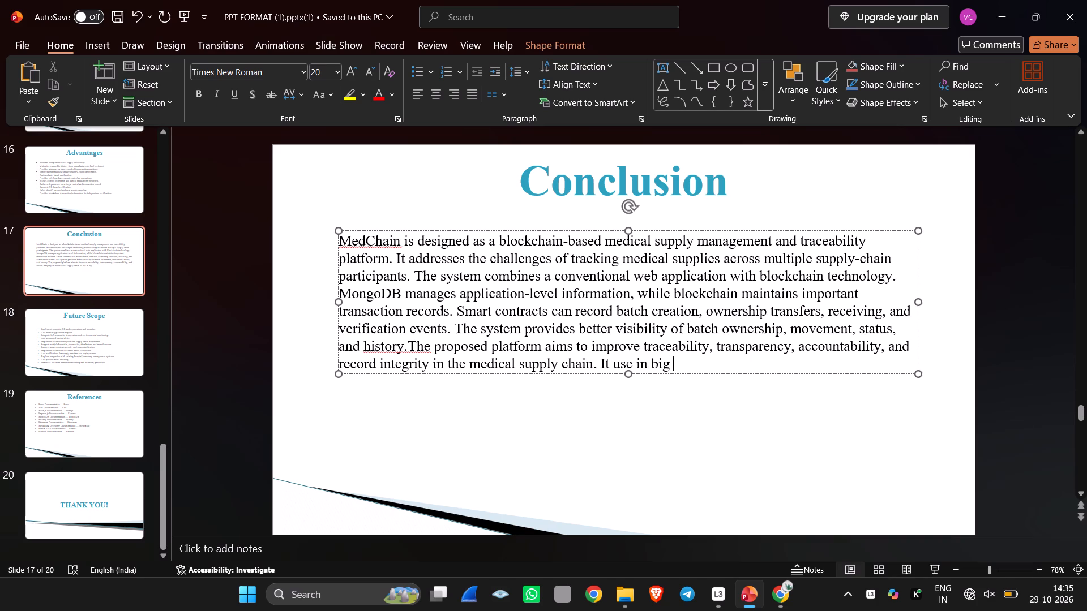
type("pharma")
key("space")
type("in")
type("dus")
type("try to")
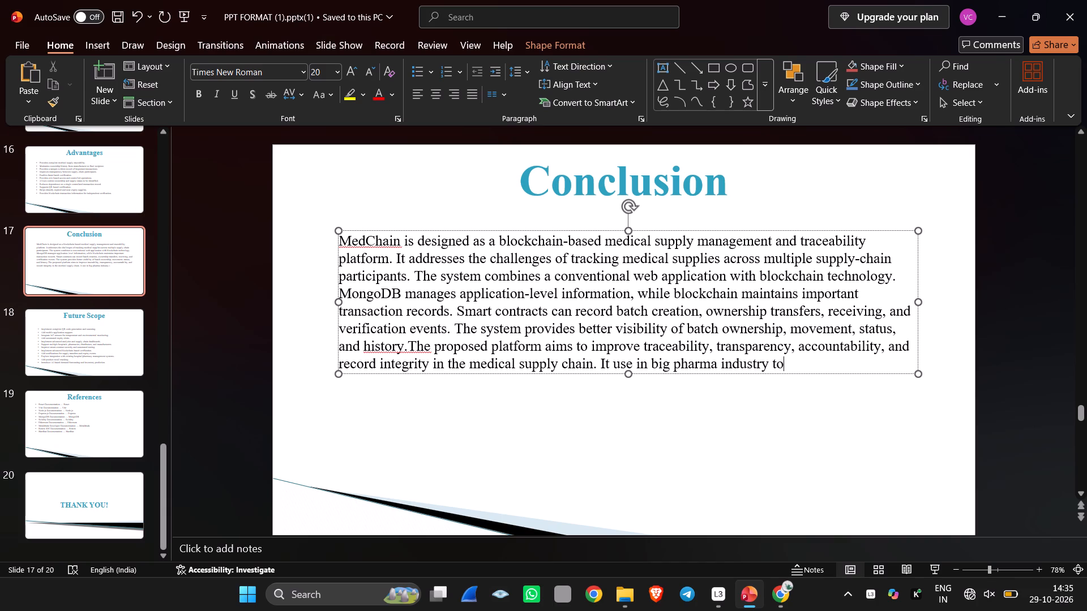
key("space")
type("to")
key("space")
type("track the shipment")
key("space")
Extend the Conclusion's last sentence with "and due to block chain it is very difficult tu hack this transaction", followed by a line break.
type("and due to block chain it is very")
key("space")
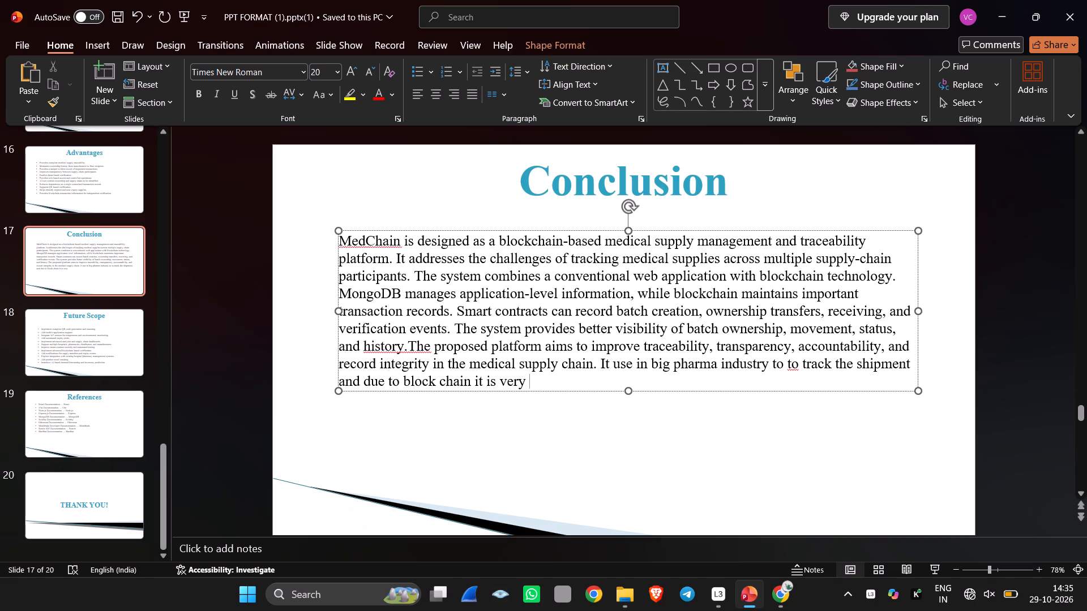
type("difficult tu")
key("space")
type("hack")
key("space")
type("the")
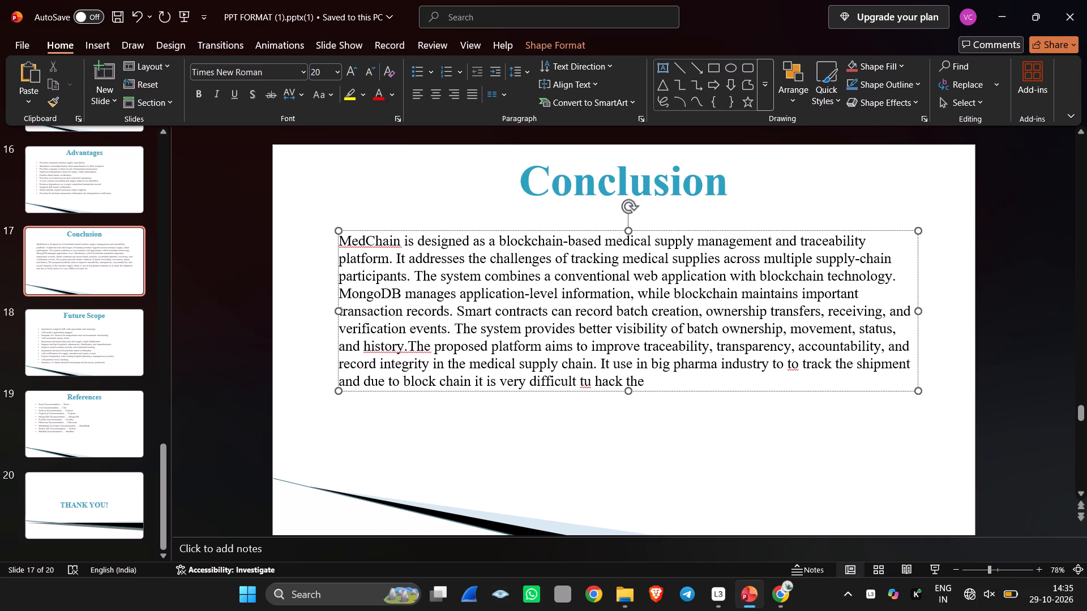
key("BackSpace")
type("is")
key("space")
type("trab")
key("BackSpace")
type("ns")
type("action")
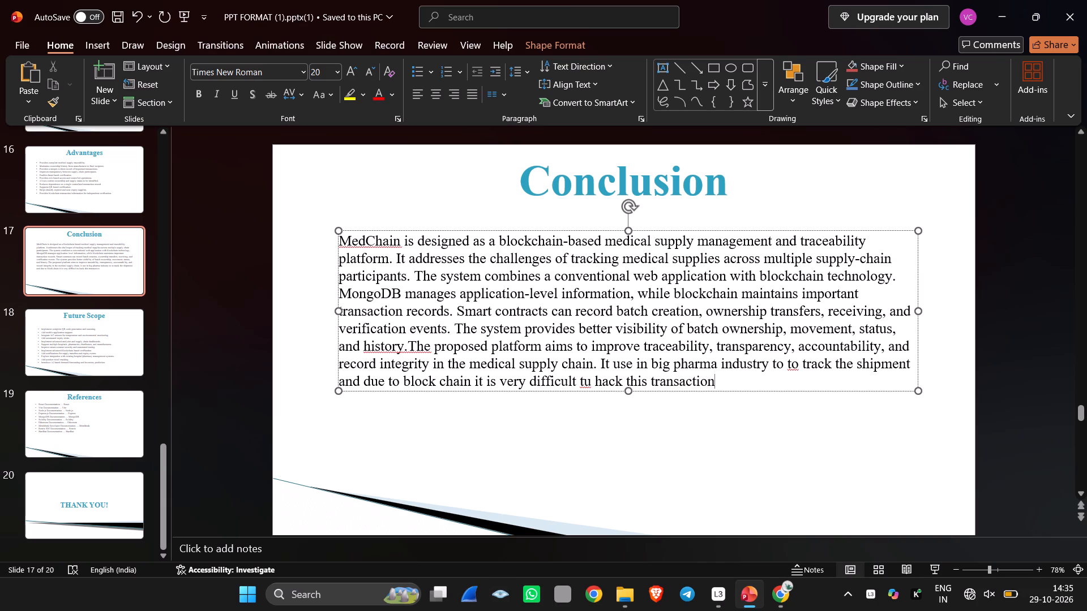
key("Return")
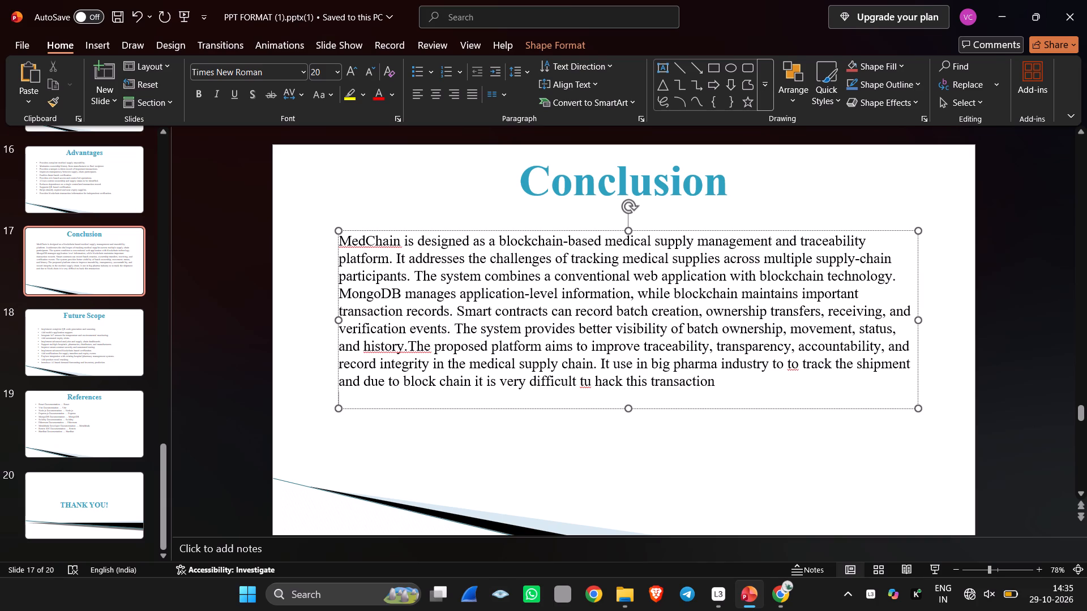
Insert "Admin verification" after the first Transfer in the Methodology 4: Traceability flow on the Methodology slide.
scroll(607, 368, "up", 1)
scroll(530, 307, "up", 1)
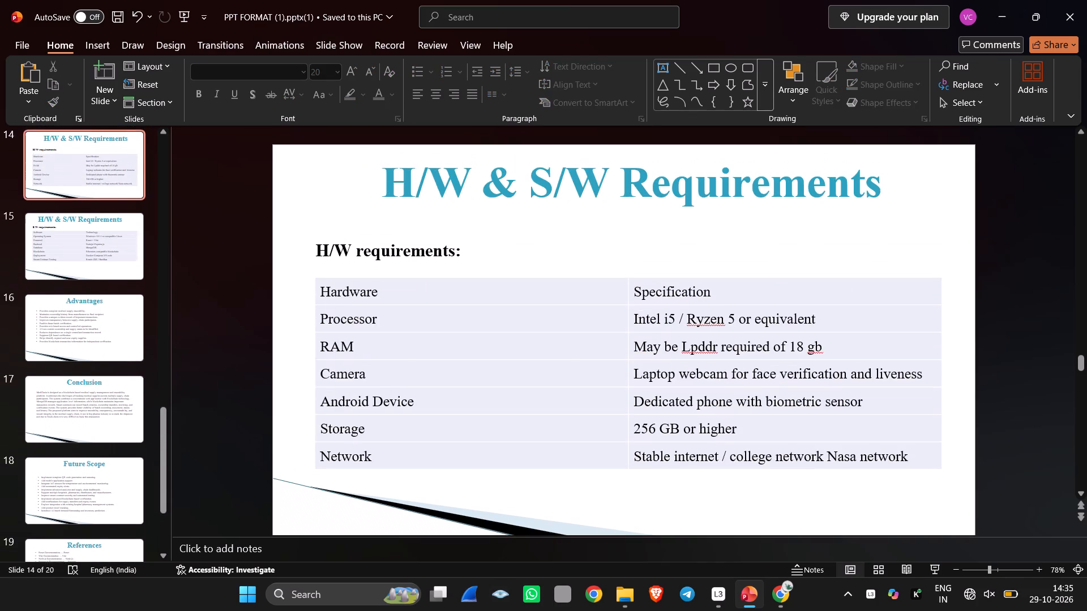
scroll(530, 307, "up", 2)
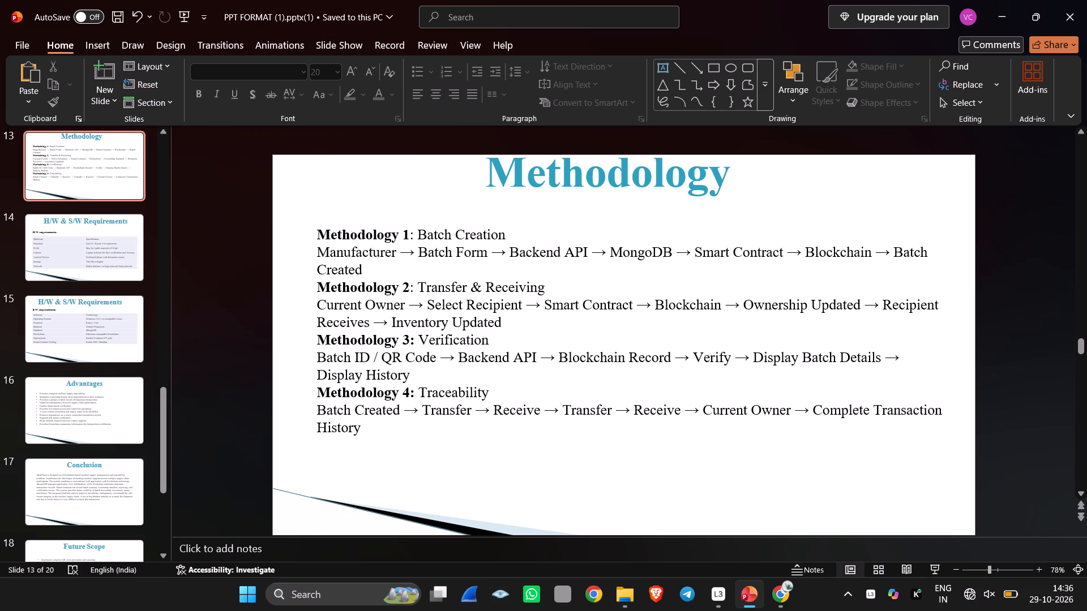
left_click(469, 408)
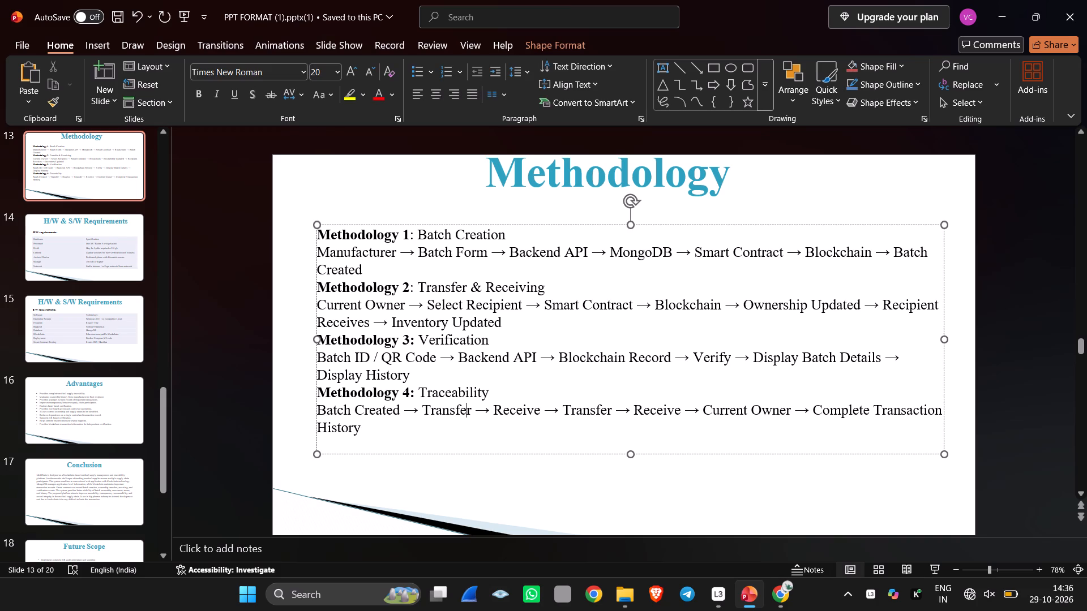
left_click(474, 408)
key("space")
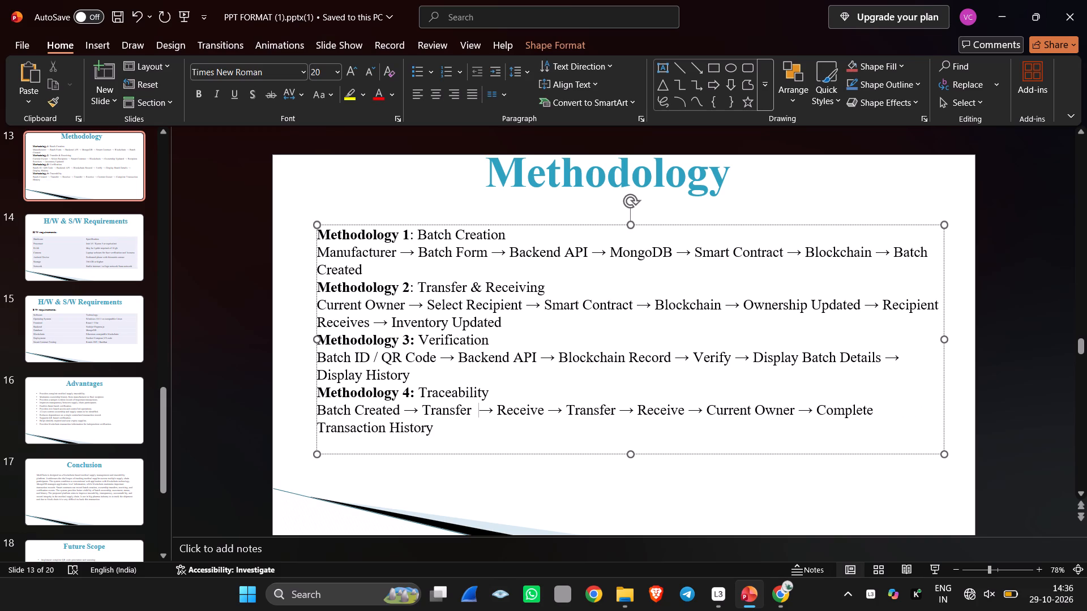
key("shift+a")
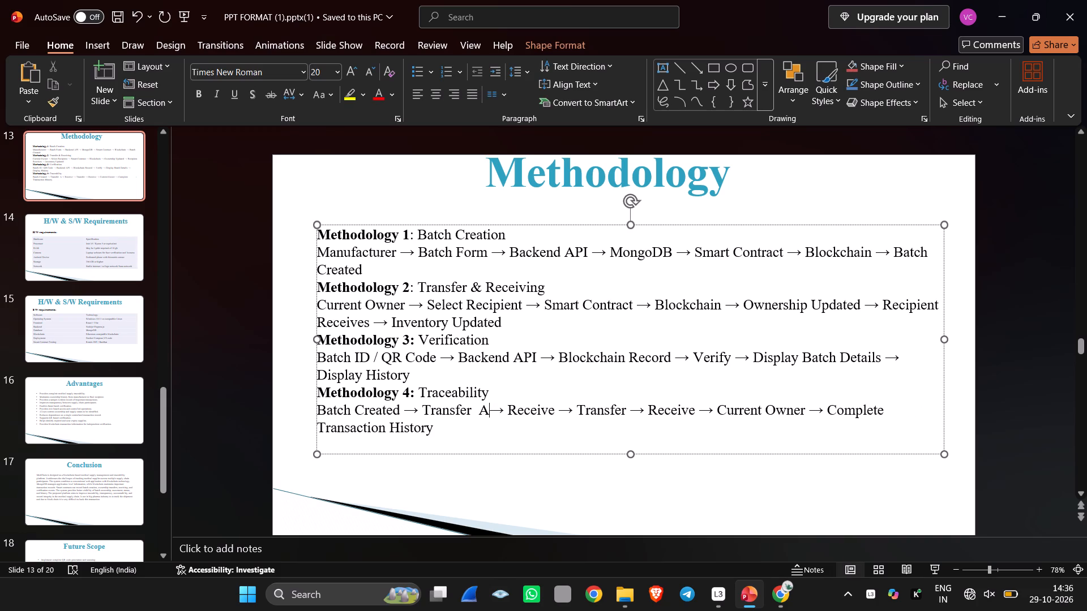
type("dmin verification")
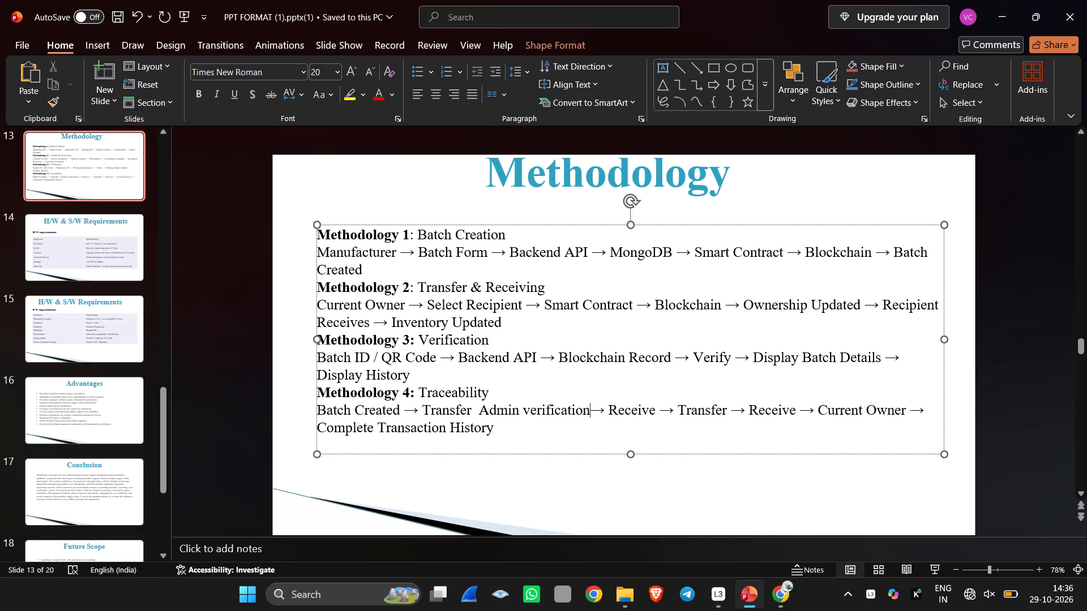
Add four spaces after the second Receive in the Methodology 4 flow.
left_click(798, 410)
key("BackSpace")
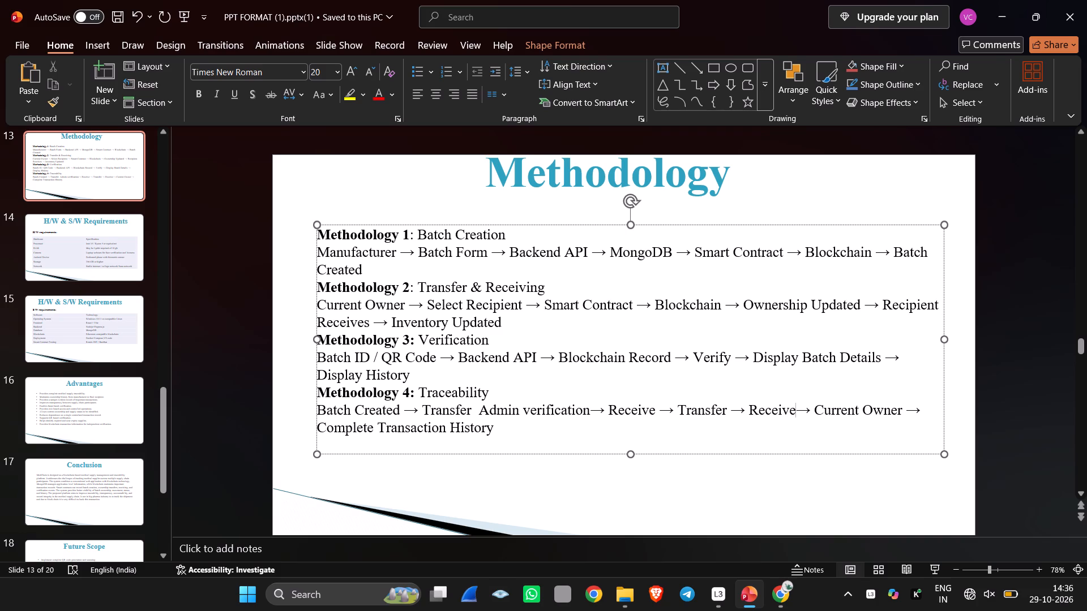
key("ctrl+z")
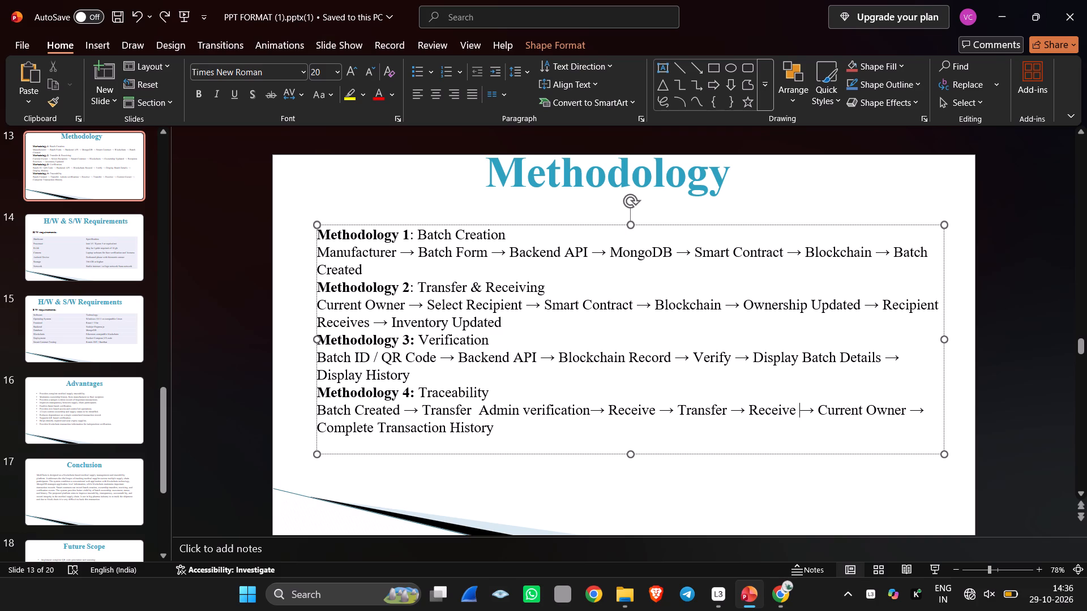
key("space")
key("space")
key("space")
key("space")
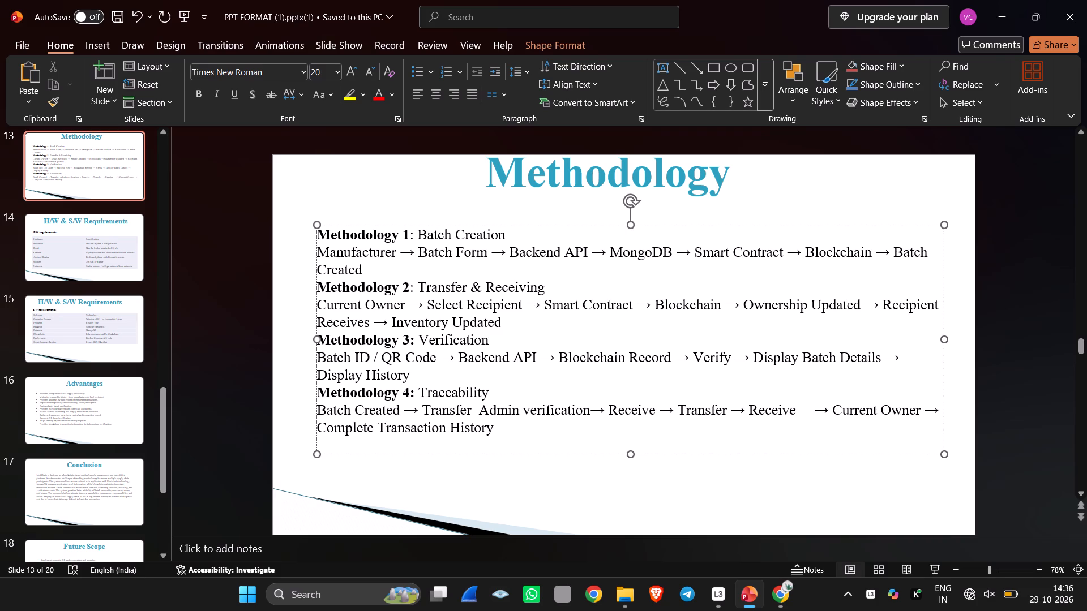
Insert a bold arrow between Transfer and Admin verification in the Methodology 4 flow.
left_click(474, 412)
type("__")
key("BackSpace")
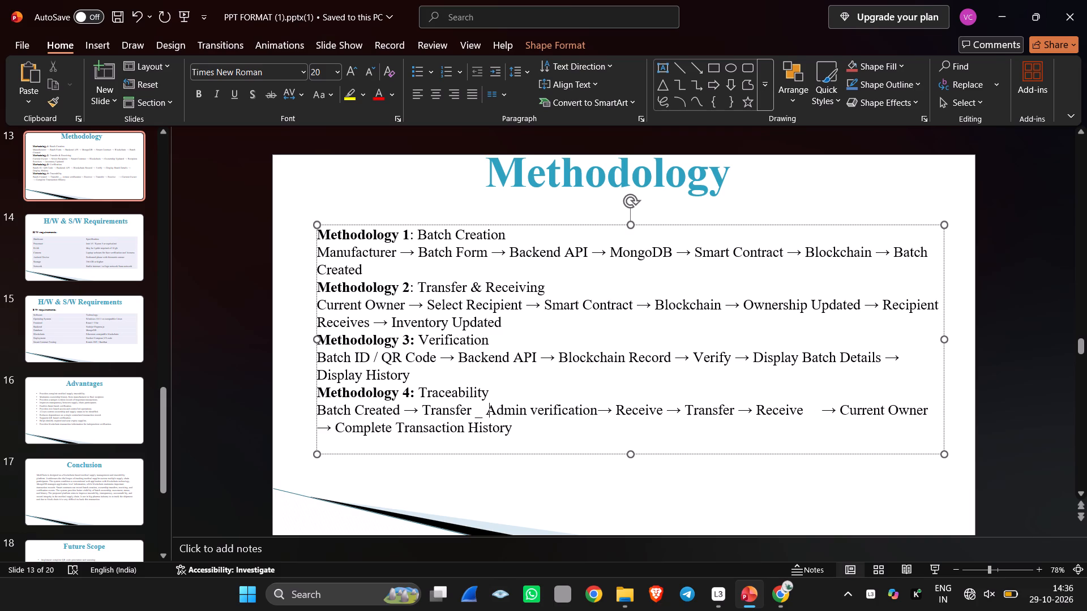
key("BackSpace")
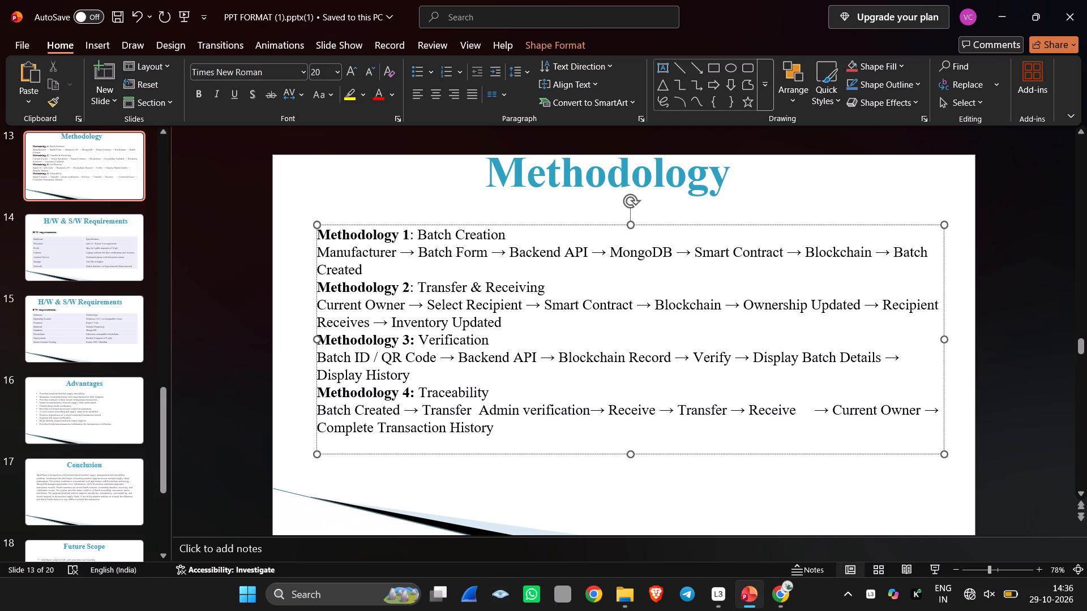
type("--")
key("period")
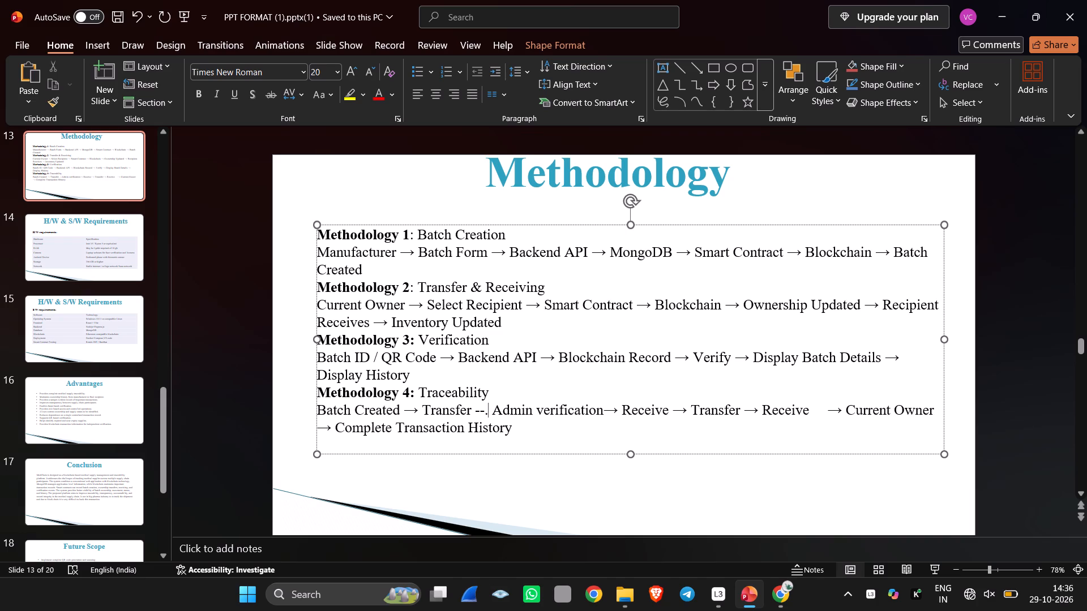
key("BackSpace")
key("shift+greater")
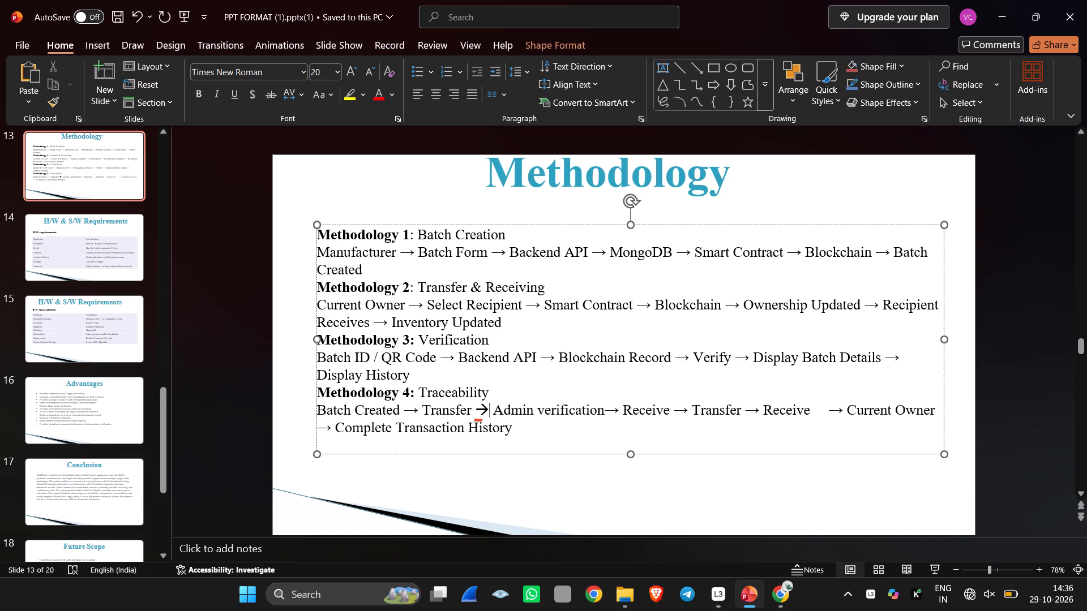
left_click(483, 408)
left_click_drag(483, 408, 477, 408)
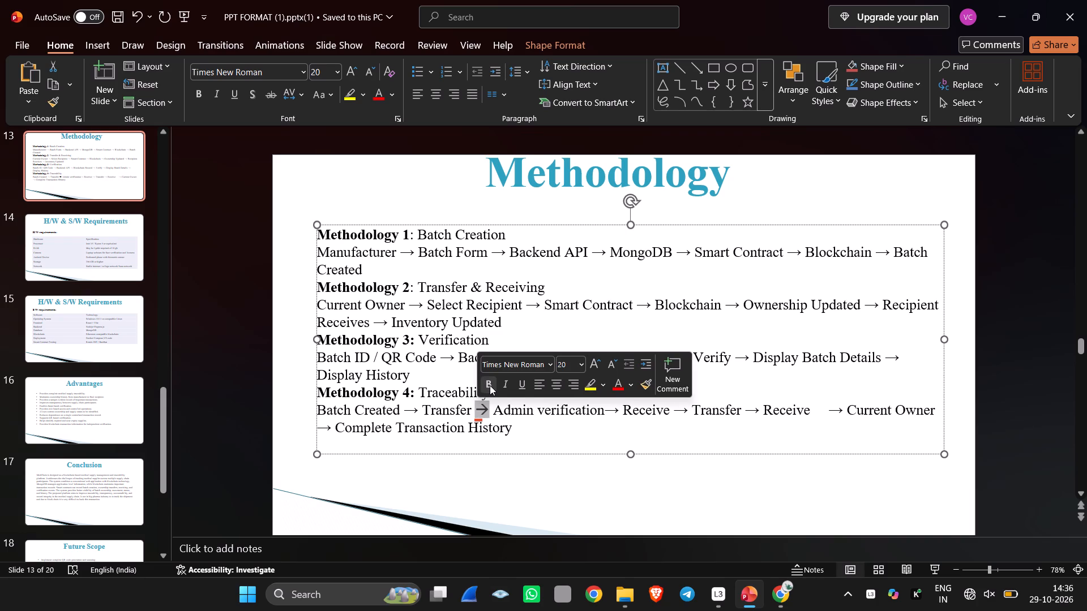
left_click(490, 385)
left_click(551, 504)
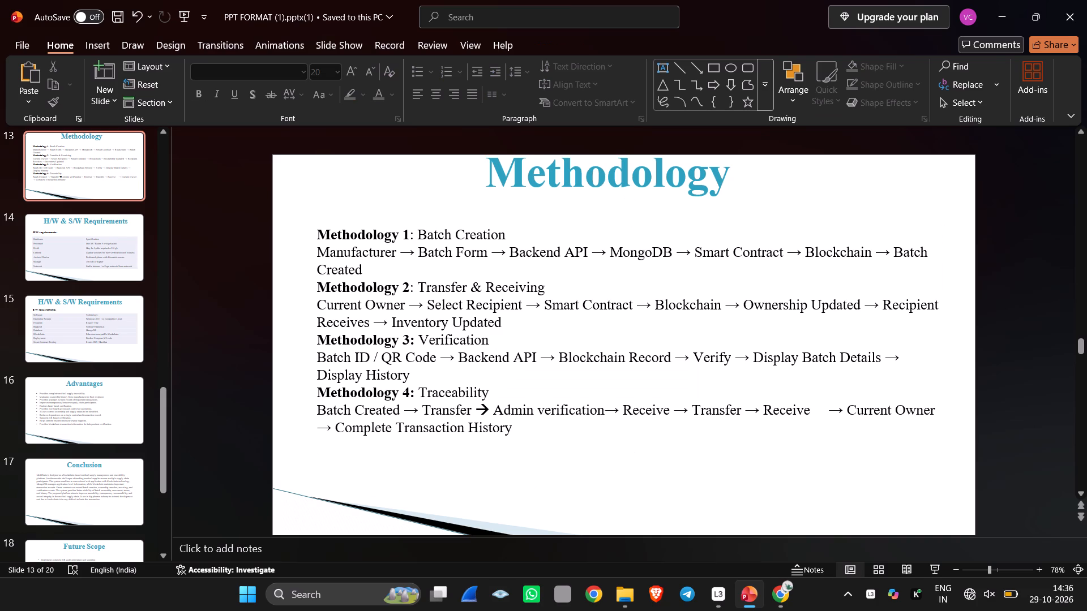
Insert "Temporing ditection" between the second Receive and Current Owner in the Methodology 4 flow.
left_click(825, 403)
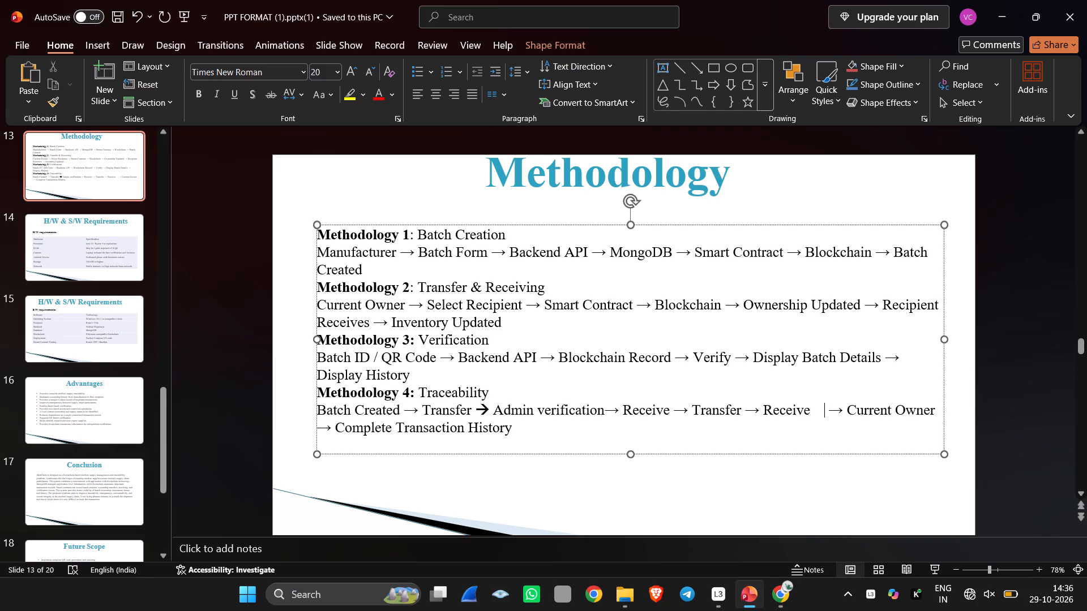
type("Tempe")
key("BackSpace")
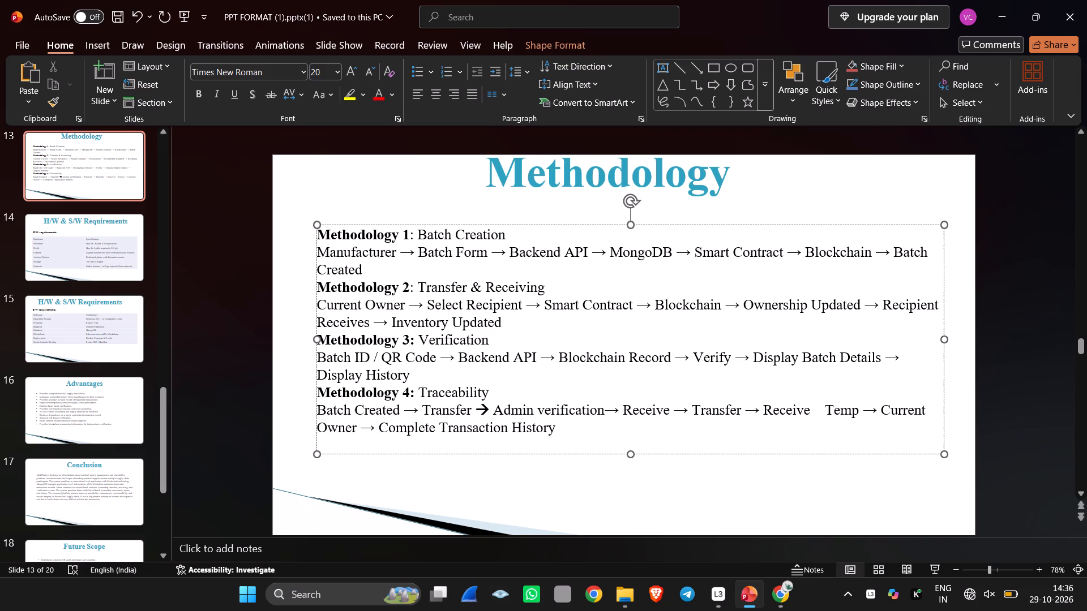
type("oring ditection")
key("space")
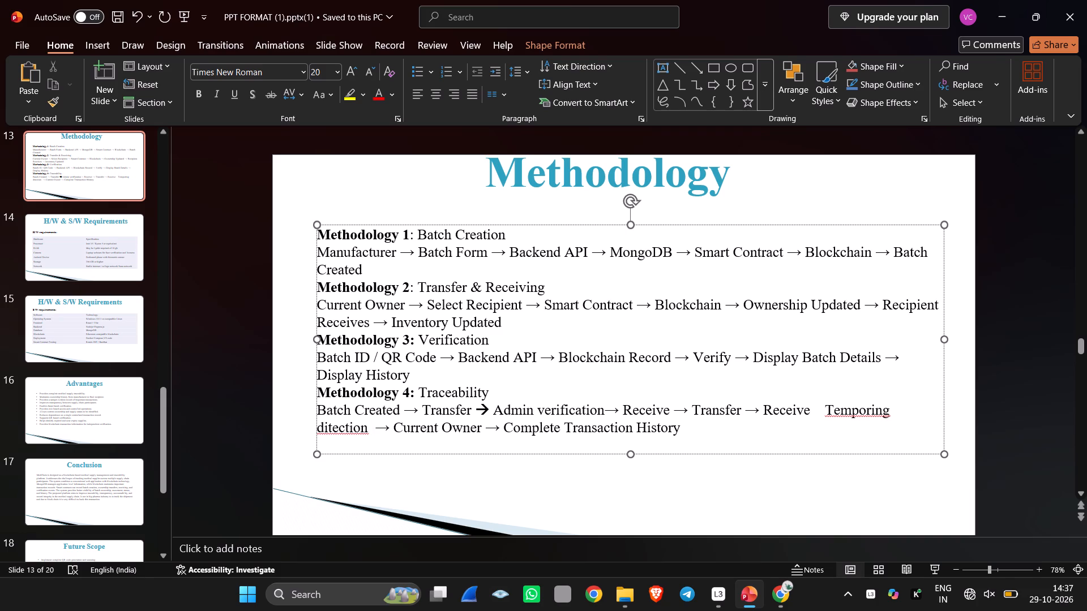
left_click(726, 431)
Go back to the Problem Statement slide.
scroll(435, 297, "up", 2)
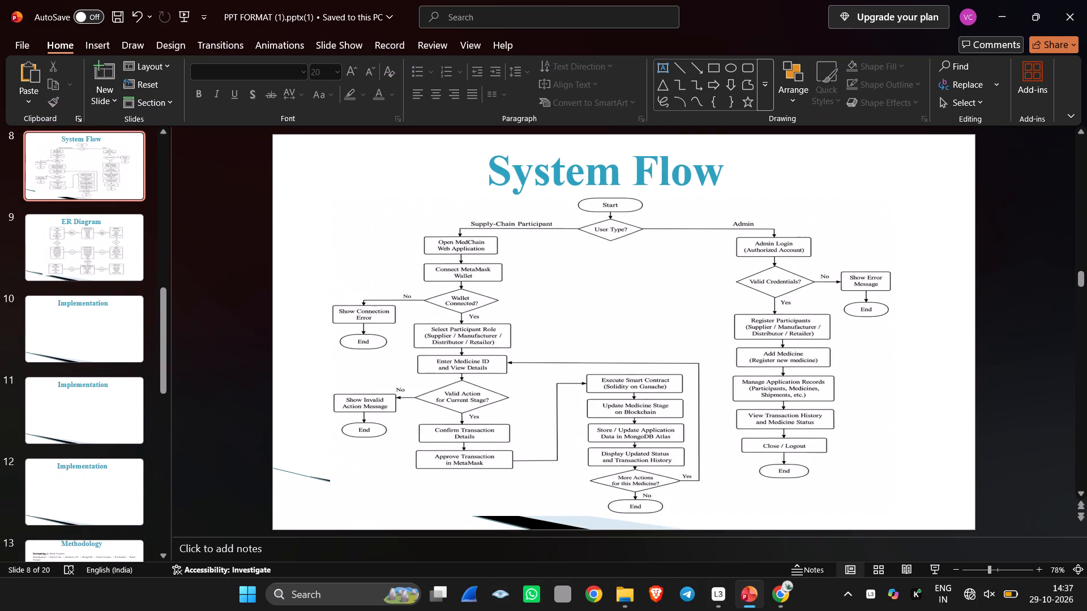
scroll(435, 297, "up", 1)
scroll(435, 297, "down", 1)
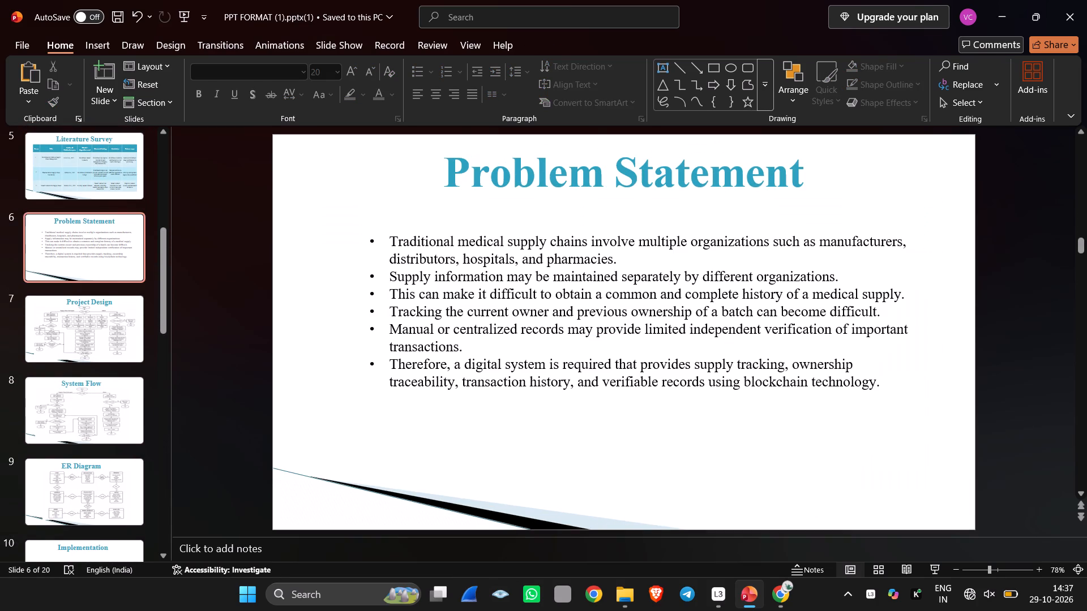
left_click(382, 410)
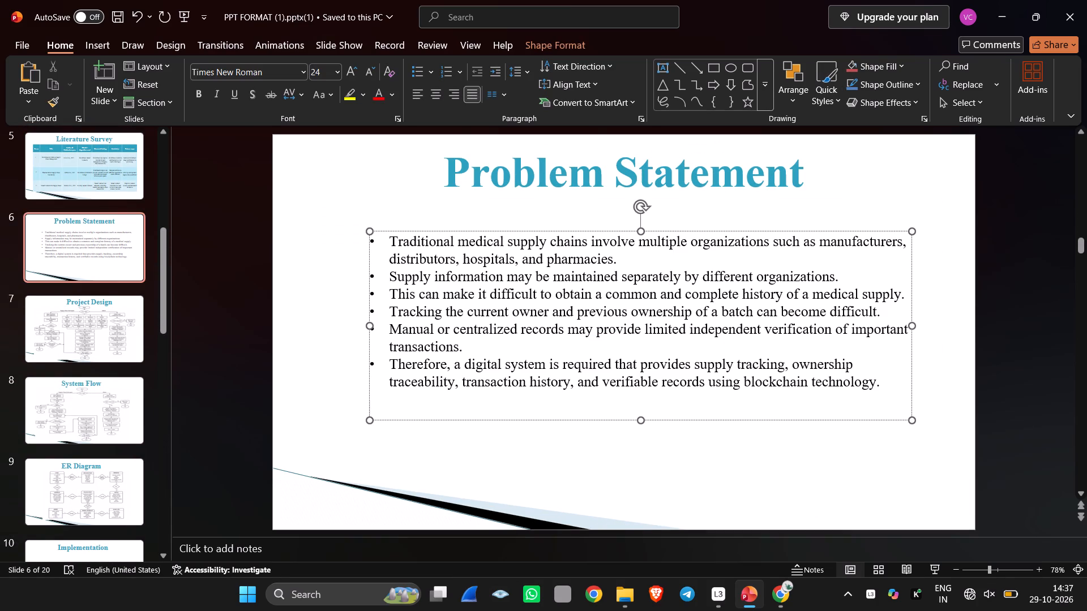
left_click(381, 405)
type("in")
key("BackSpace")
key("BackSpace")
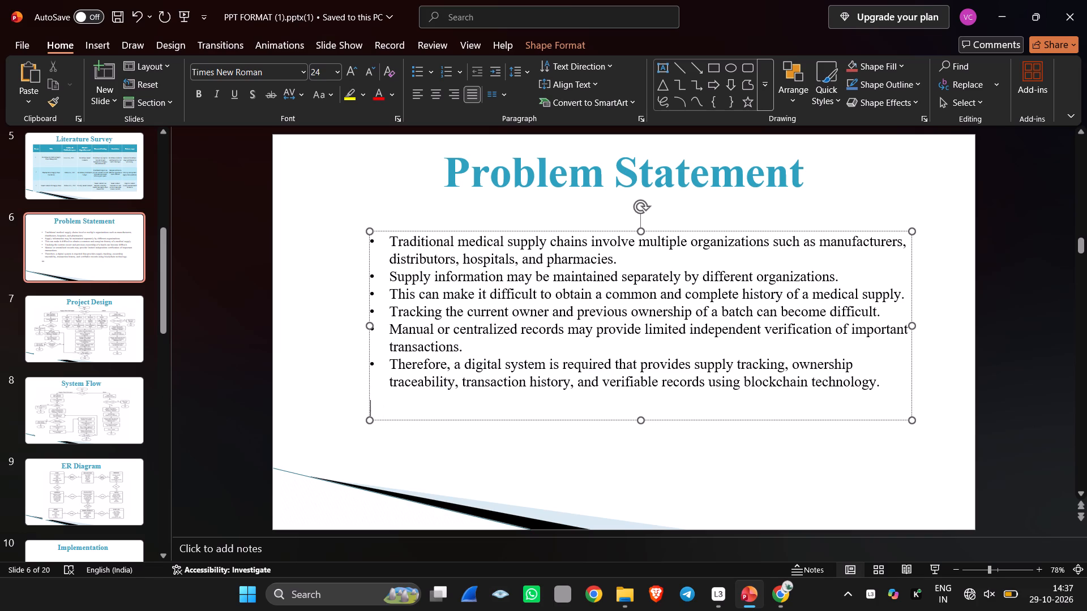
Add a new bullet at the end of the Problem Statement list reading "In today world the every product is get tempered".
left_click(883, 373)
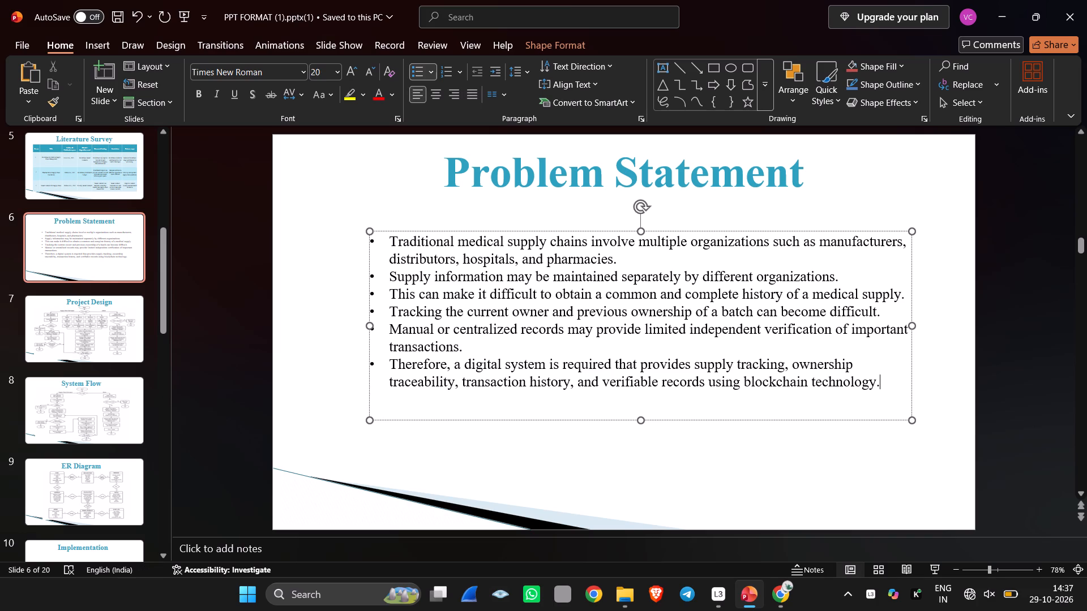
key("Return")
key("i")
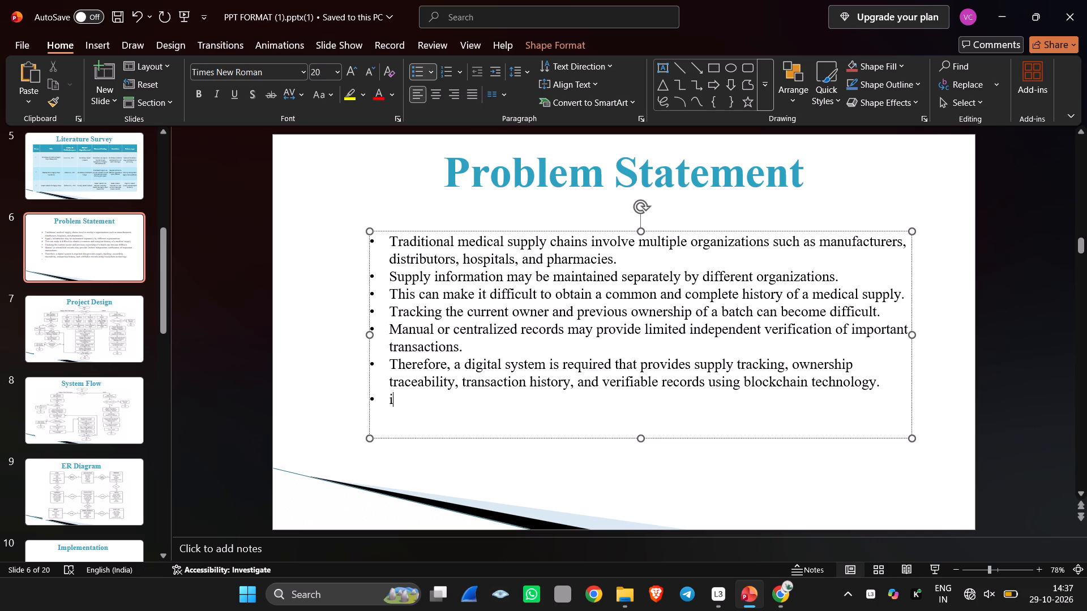
key("BackSpace")
type("In today worls")
key("BackSpace")
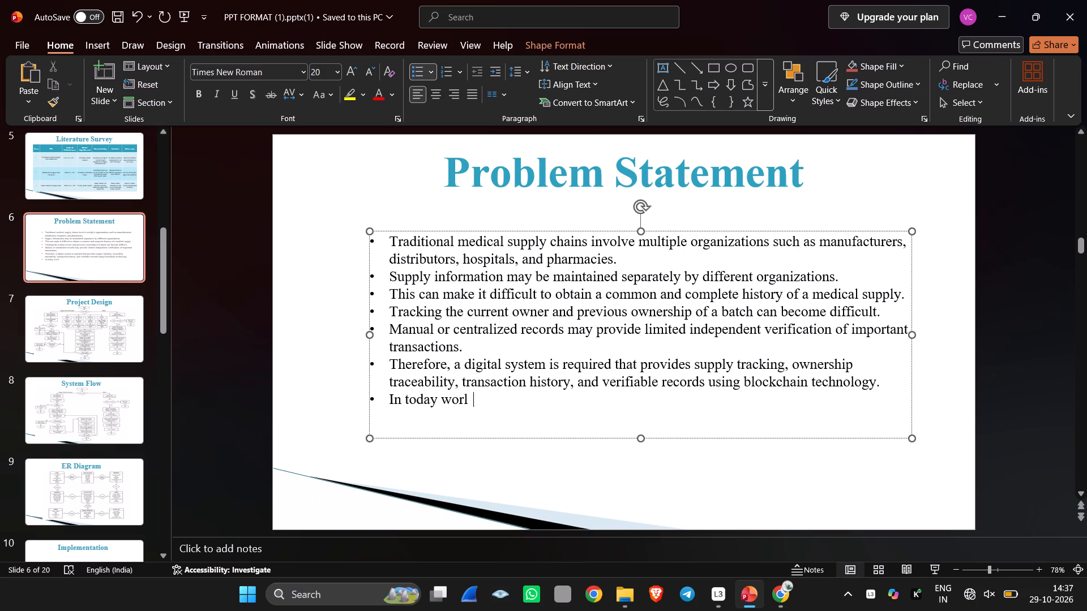
type("d the every")
key("space")
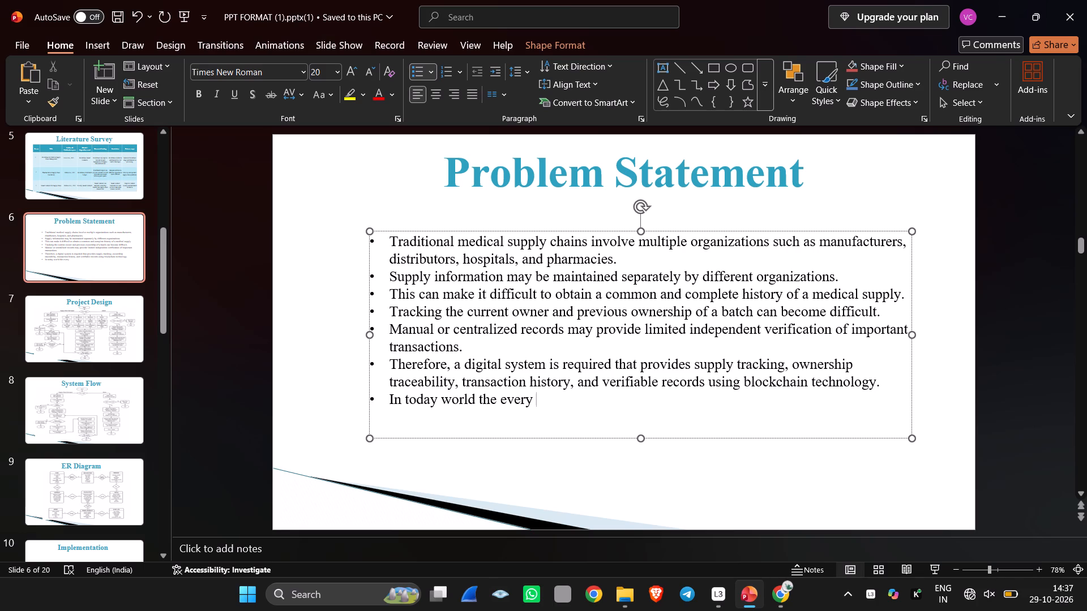
key("p")
key("p")
key("BackSpace")
type("roduct")
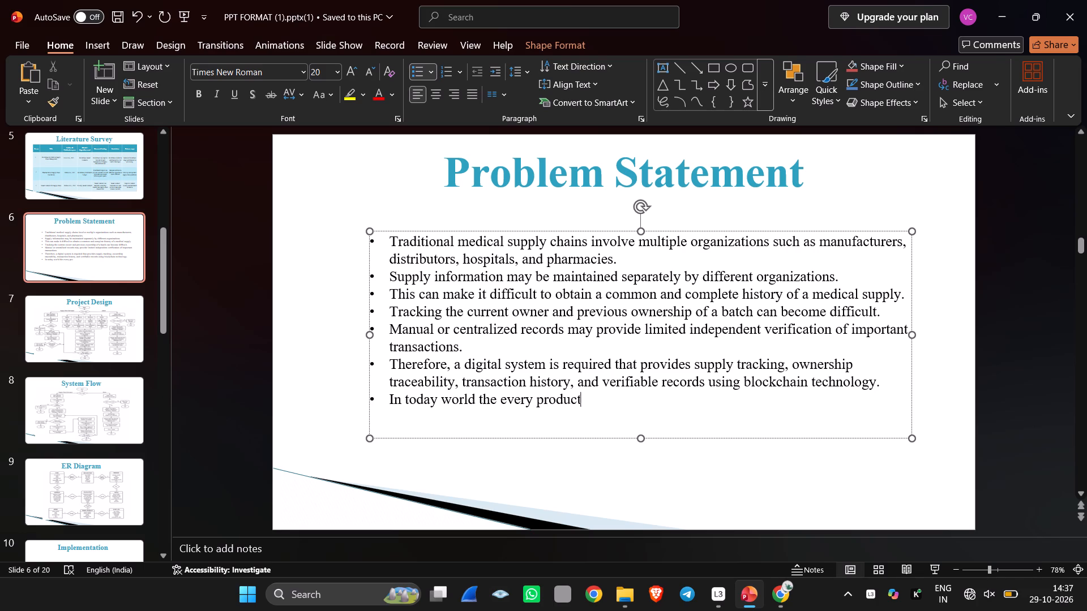
key("space")
type("is get te")
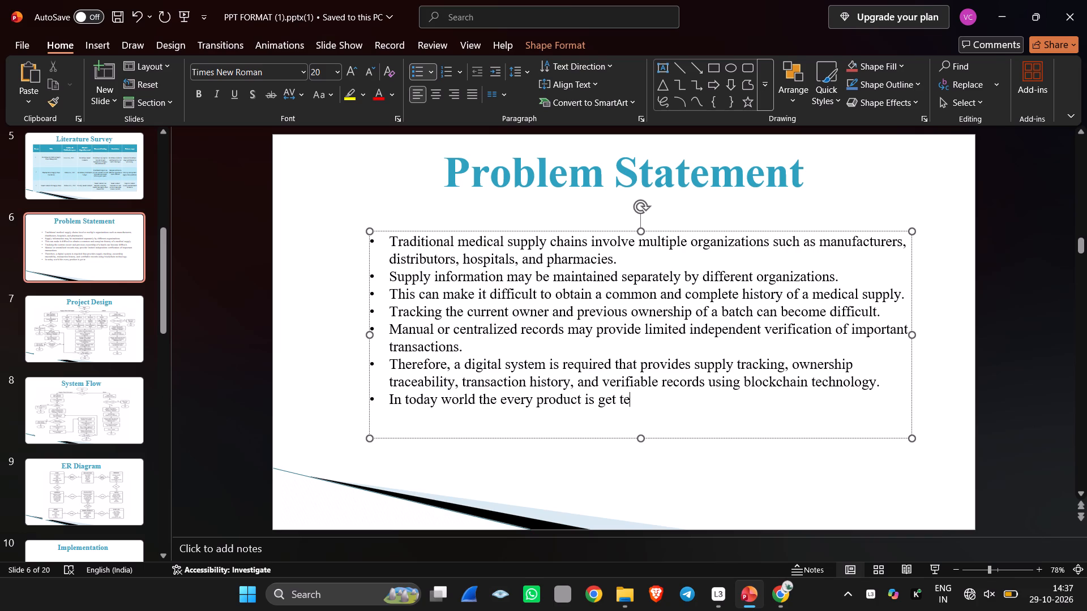
type("mppe")
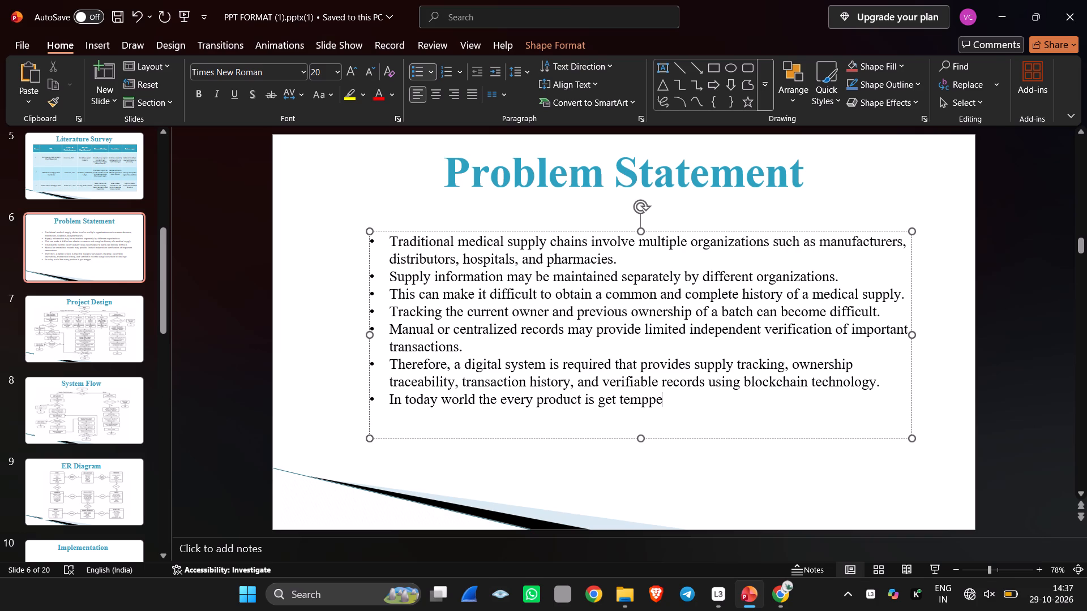
type("red")
key("space")
type("th")
key("BackSpace")
key("BackSpace")
Continue the new bullet with "but the product that are link with blockchain are difficuily to temper".
type("bi")
key("BackSpace")
type("ut the product that are link")
key("space")
type("with")
key("space")
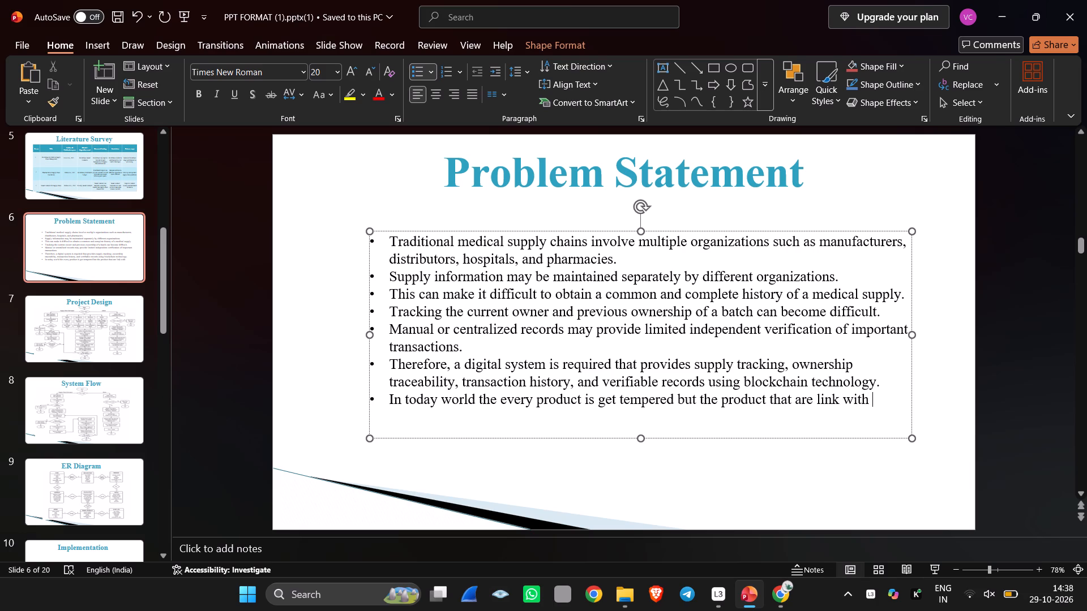
type("blo")
type("ckchai are")
key("space")
type("difficuily to")
key("space")
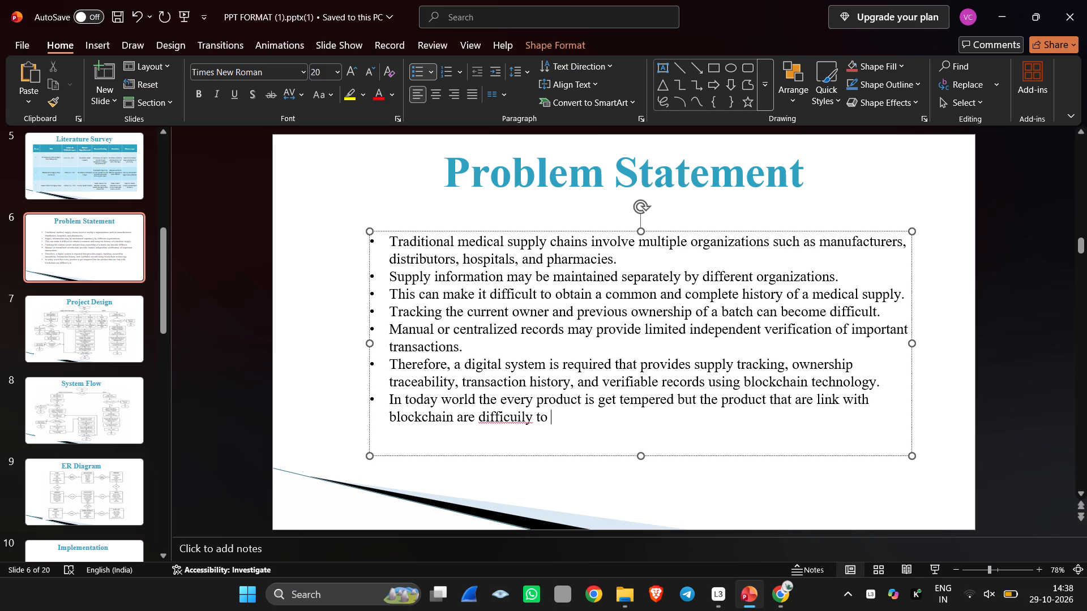
type("temm")
key("BackSpace")
type("per")
key("space")
Add another bullet below it reading "The nature of blockchain is prevent that action".
key("Return")
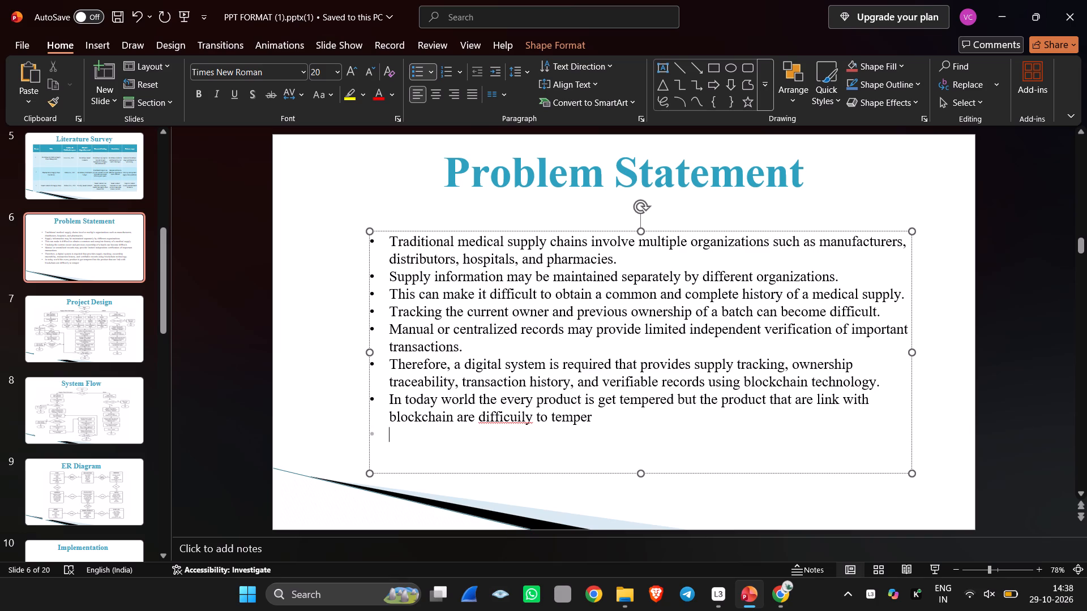
type("the na")
type("tu")
type("re of block")
key("space")
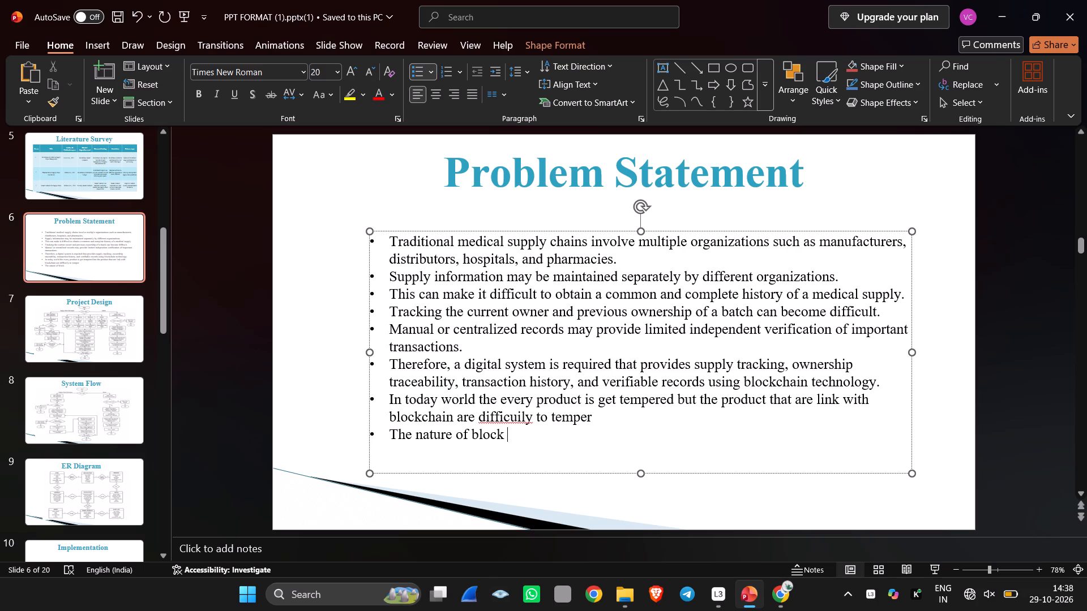
key("BackSpace")
type("chain t")
key("BackSpace")
type("is prevent that")
key("space")
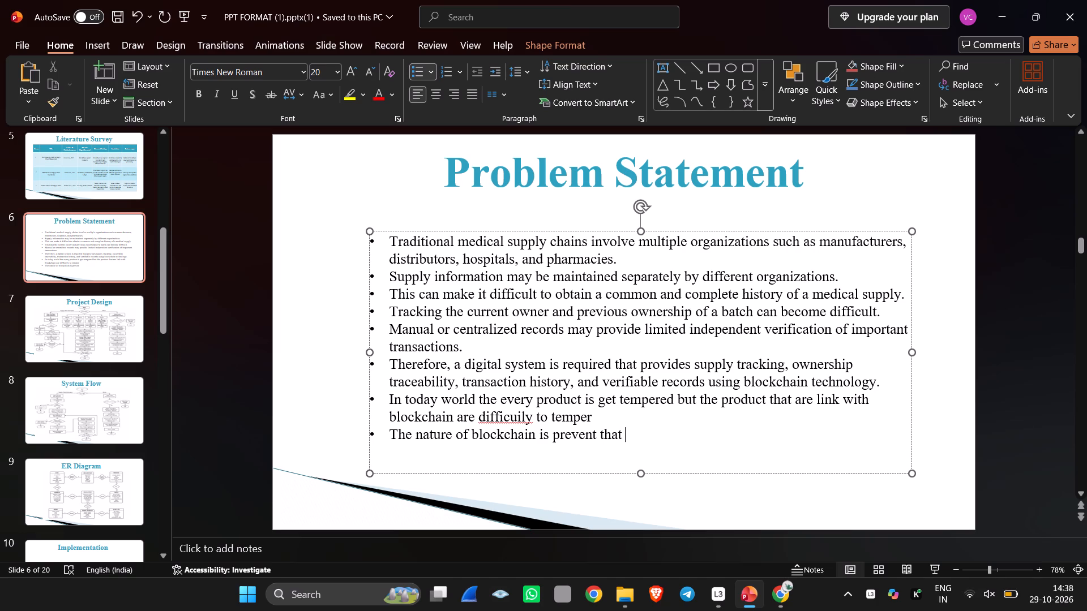
type("action")
Look over the Literature Survey, Problem Statement and Introduction slides for content that still needs changes.
scroll(883, 373, "up", 1)
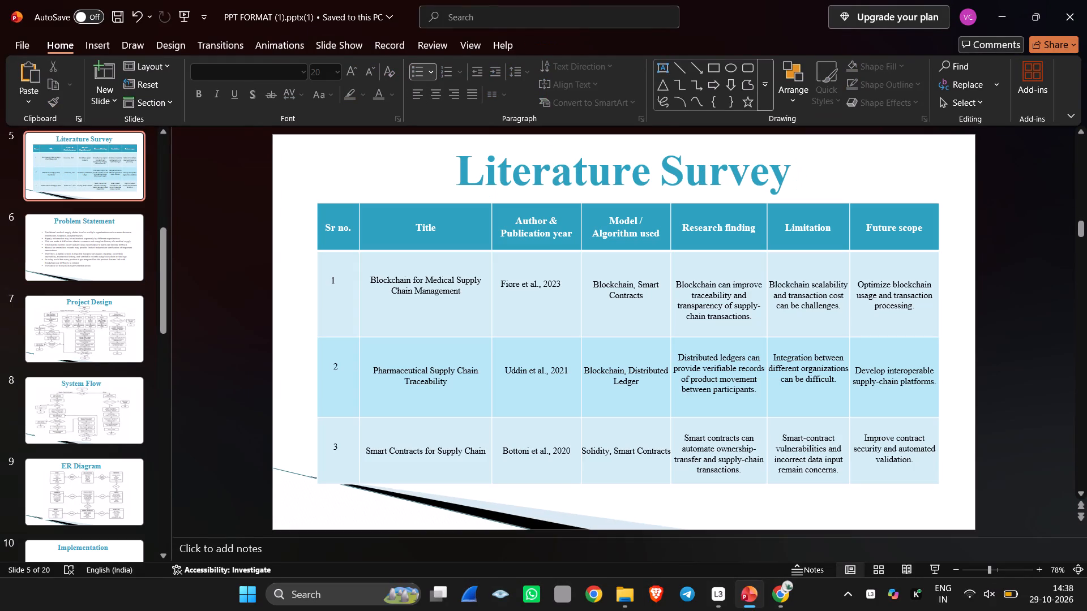
left_click(581, 268)
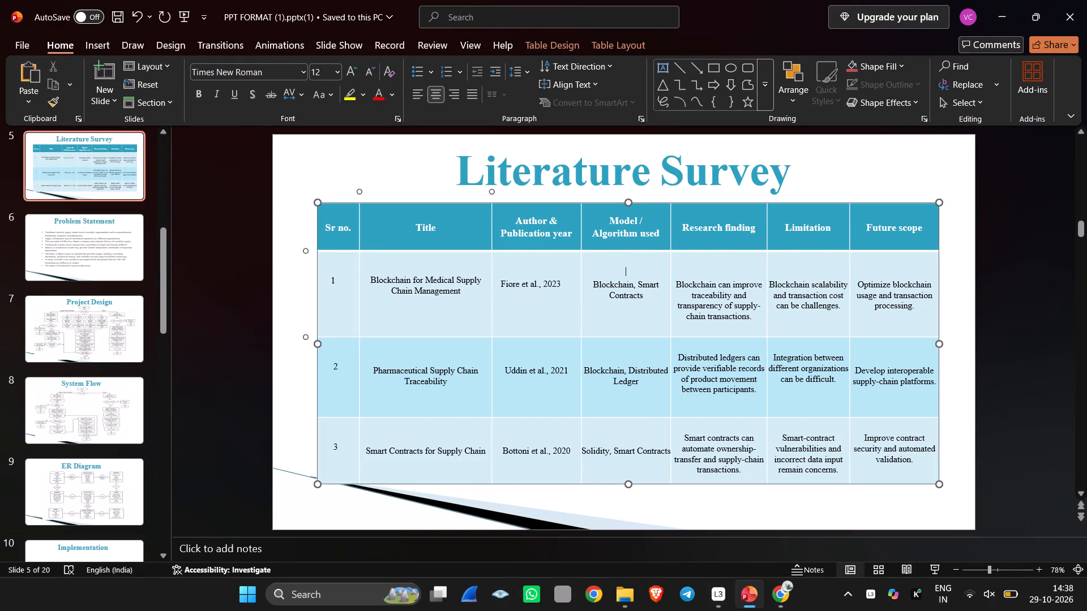
scroll(449, 304, "down", 1)
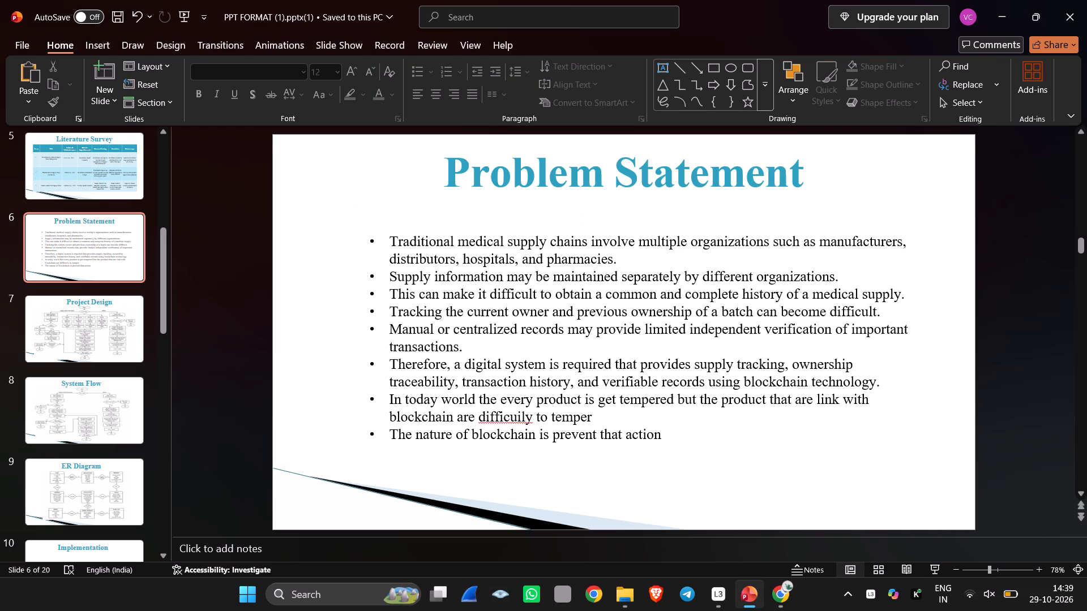
scroll(450, 328, "up", 2)
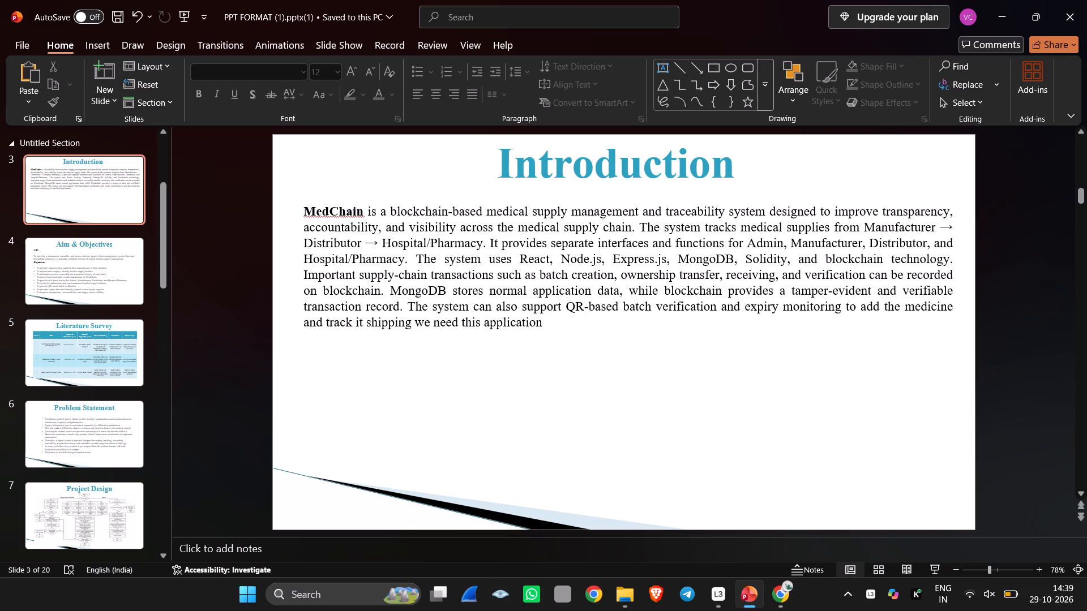
left_click(544, 326)
scroll(544, 326, "down", 2)
left_click(405, 286)
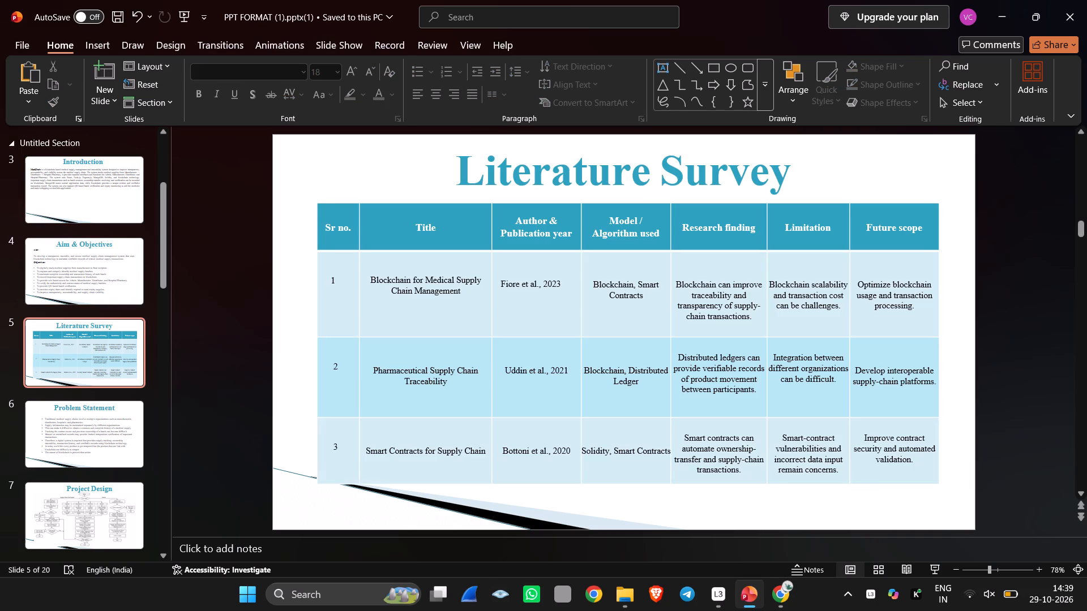
Switch to the draw.io diagram in Chrome and add an ellipse labelled "tempor ditection" just below the Start box.
left_click(779, 592)
scroll(503, 375, "up", 1)
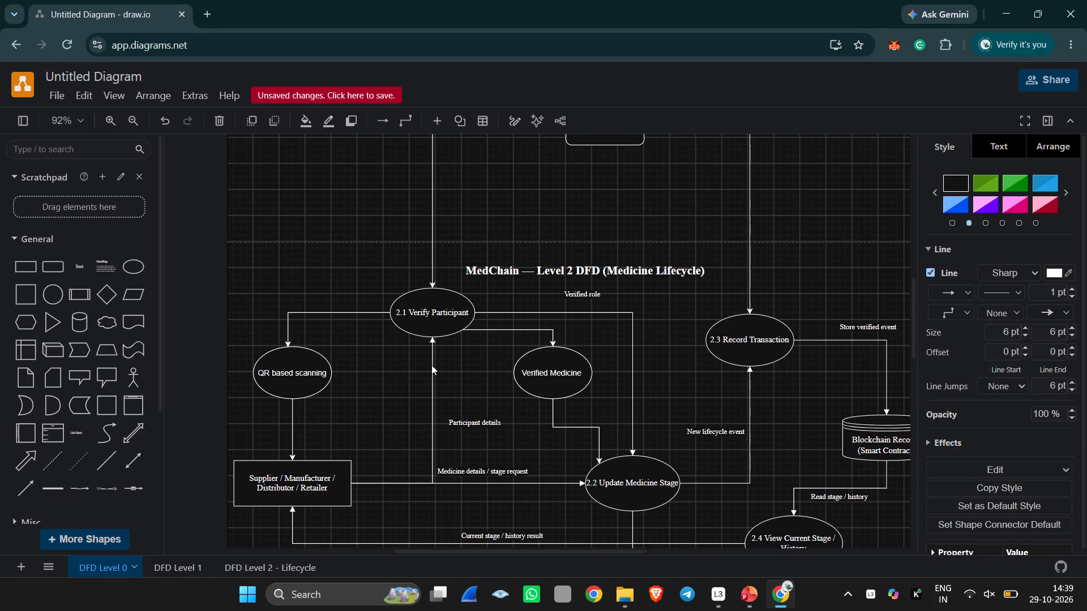
scroll(422, 352, "up", 1)
left_click(580, 230)
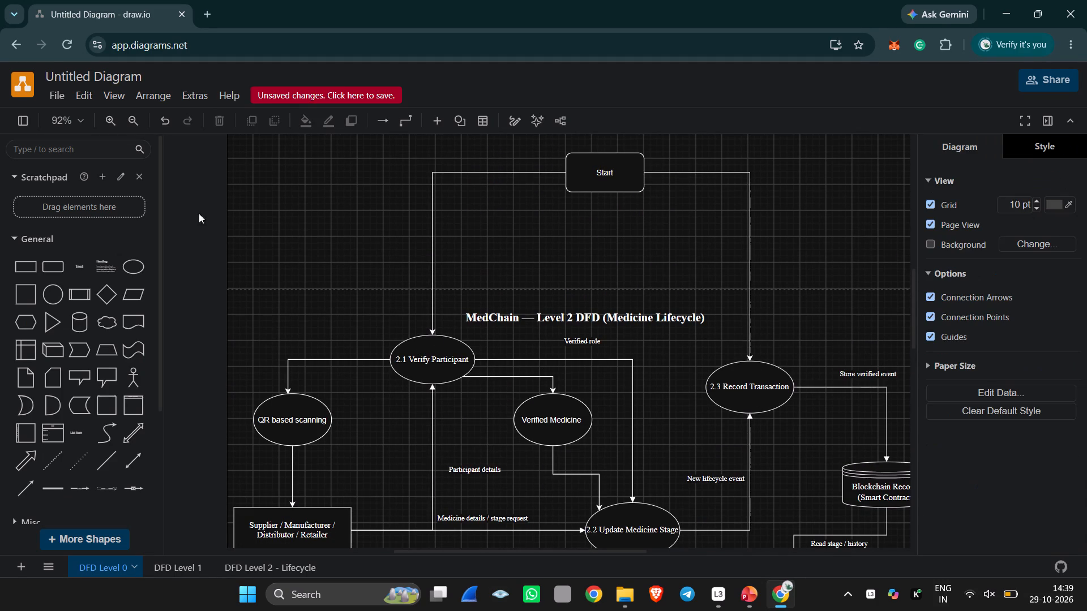
left_click_drag(137, 268, 534, 205)
left_click_drag(555, 224, 563, 234)
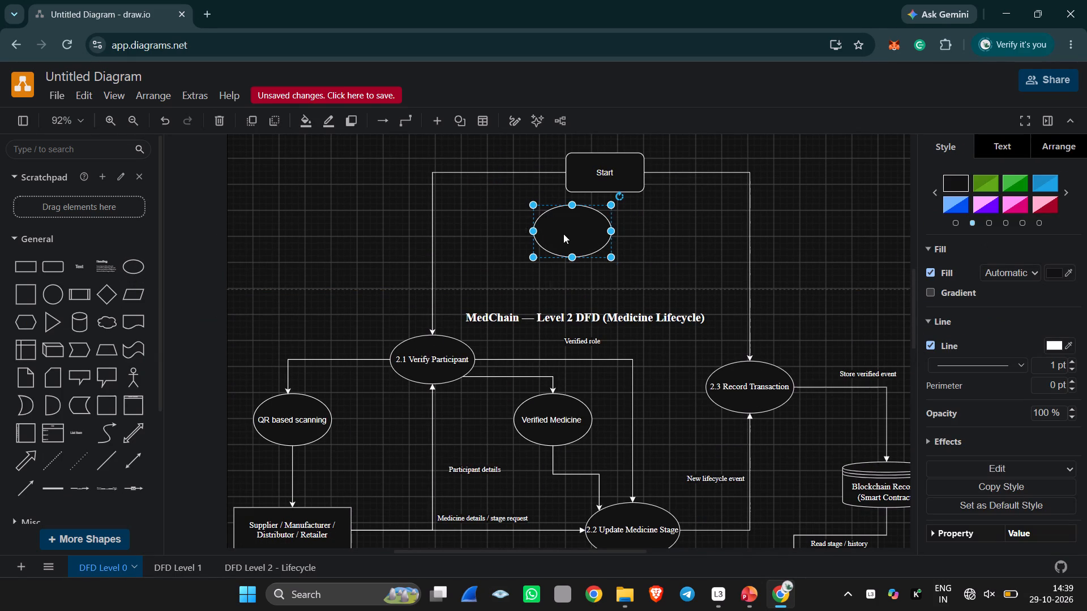
left_click_drag(563, 234, 564, 238)
left_click(564, 238)
left_click(574, 241)
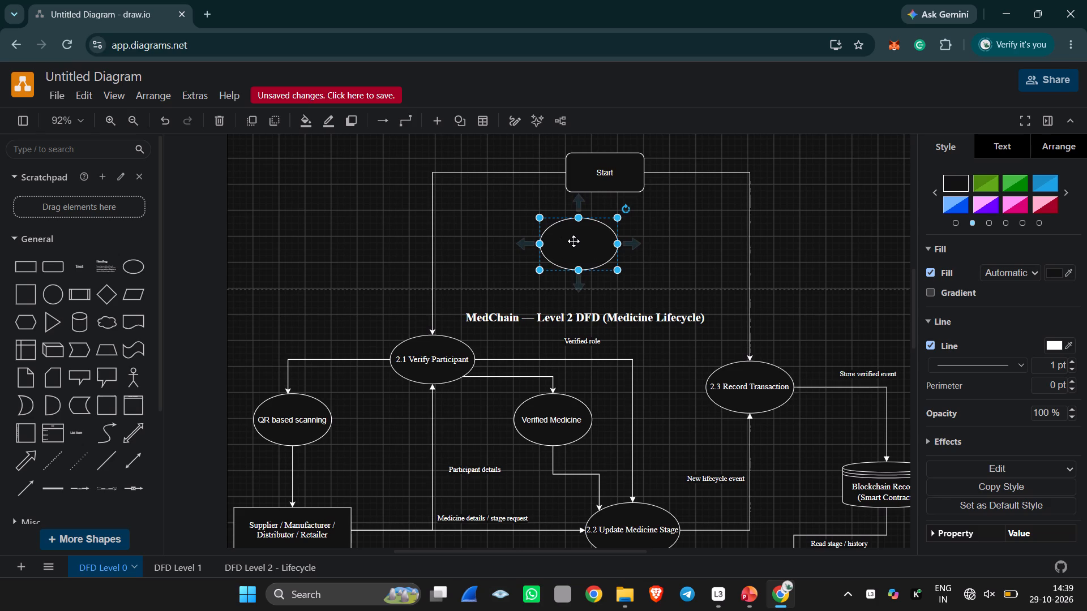
type("tempor ditection")
key("space")
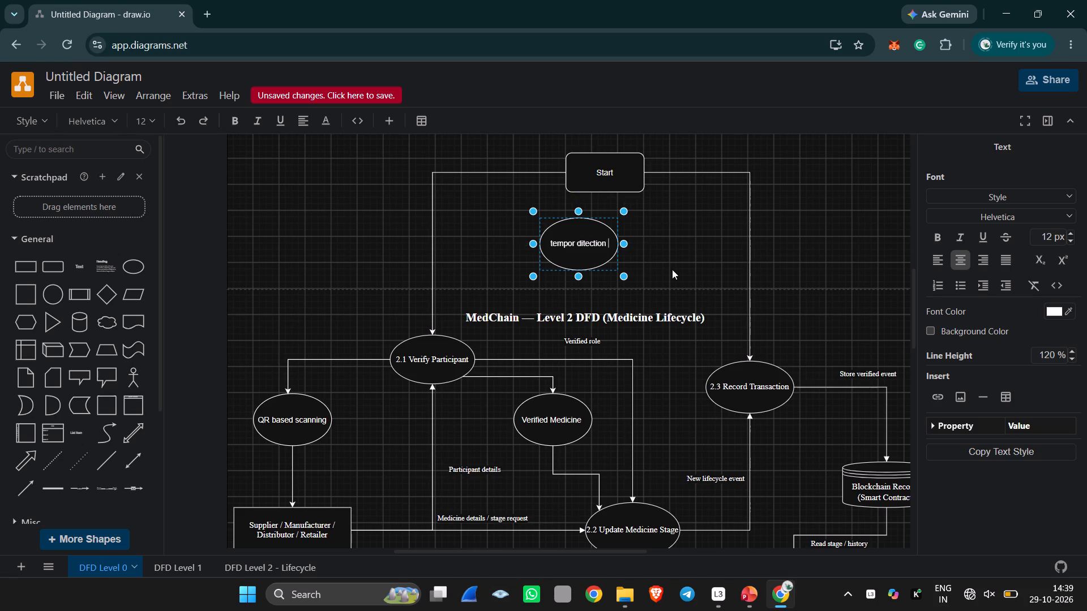
left_click_drag(674, 268, 578, 269)
Connect the bottom of the tempor ditection ellipse to the Verified Medicine ellipse with an arrow.
left_click(578, 269)
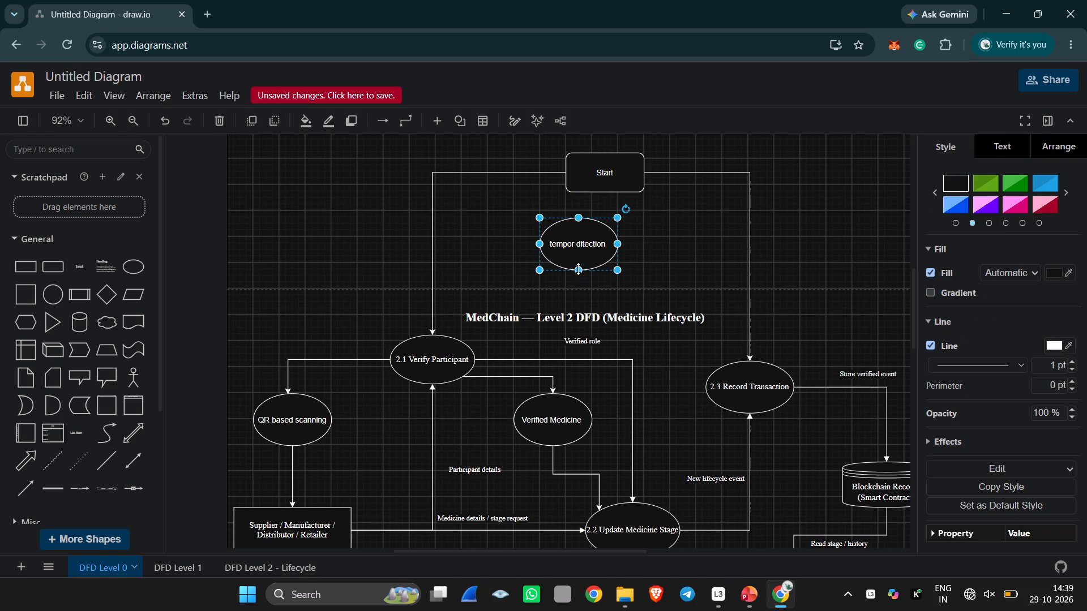
left_click_drag(578, 274, 576, 380)
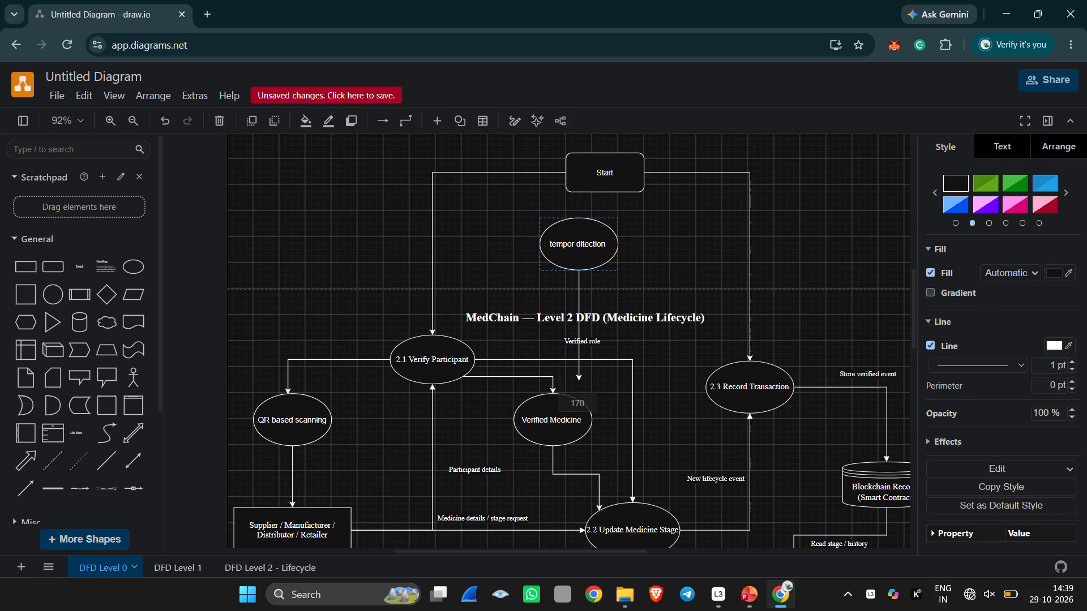
left_click_drag(576, 380, 568, 395)
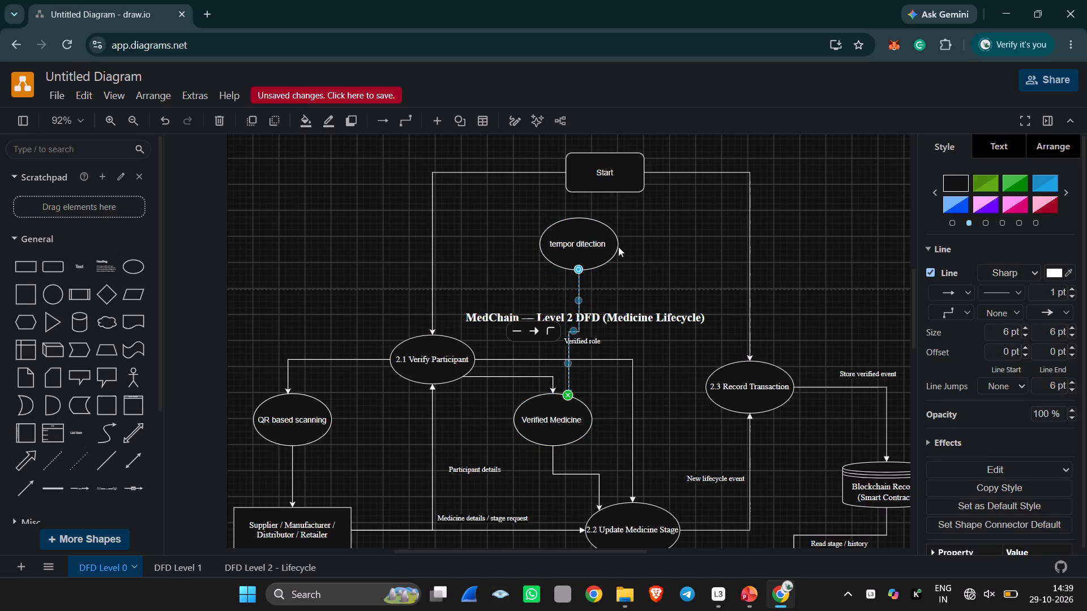
Connect the tempor ditection ellipse with arrows from its right side to 2.3 Record Transaction and from its top to Start.
left_click_drag(621, 246, 733, 362)
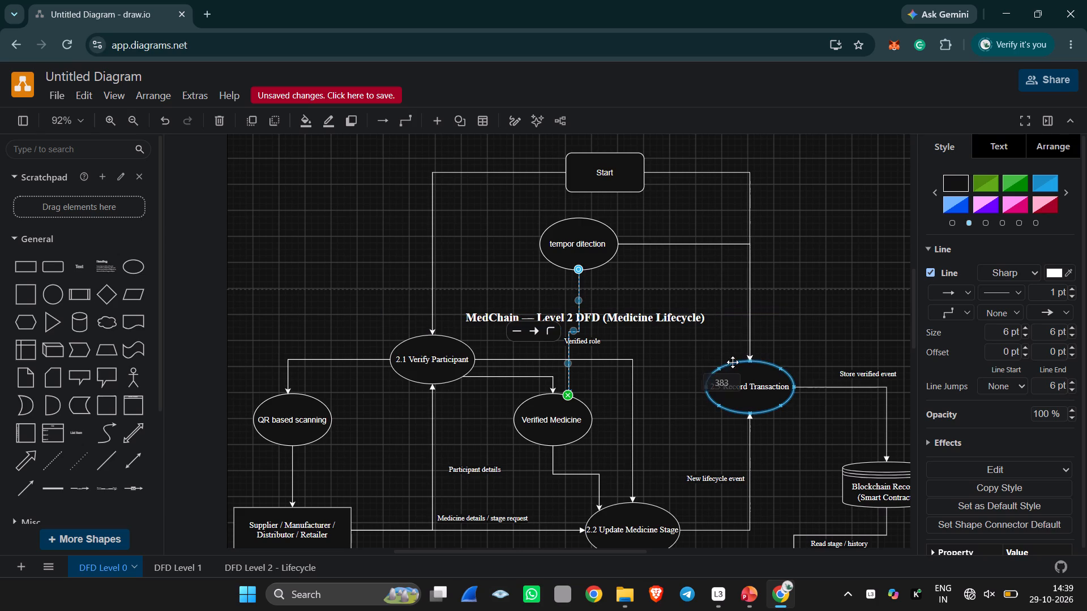
left_click_drag(733, 362, 716, 368)
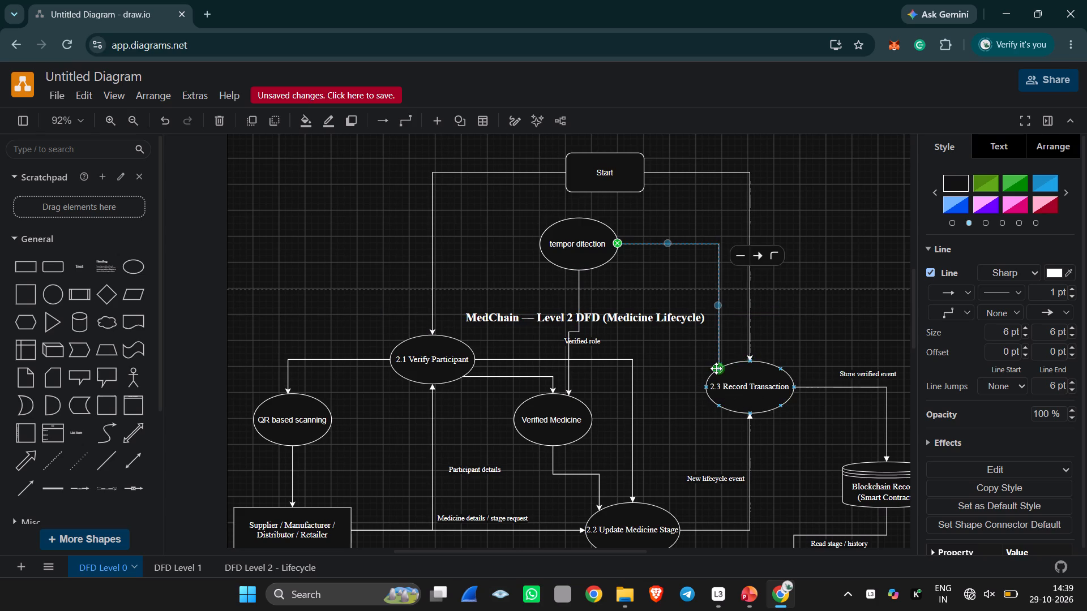
left_click_drag(579, 216, 592, 199)
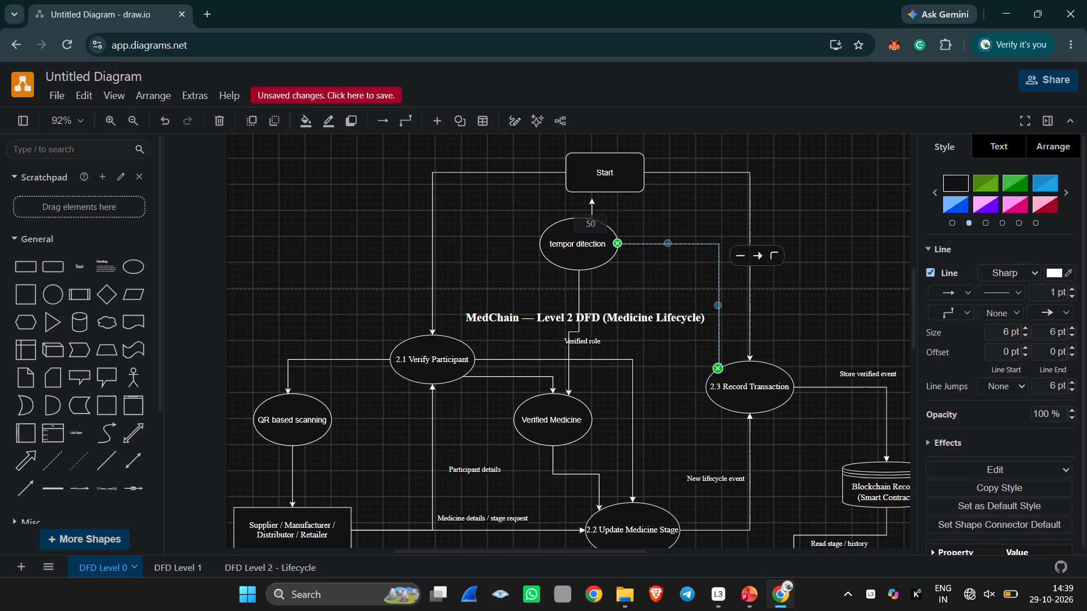
left_click_drag(592, 199, 594, 192)
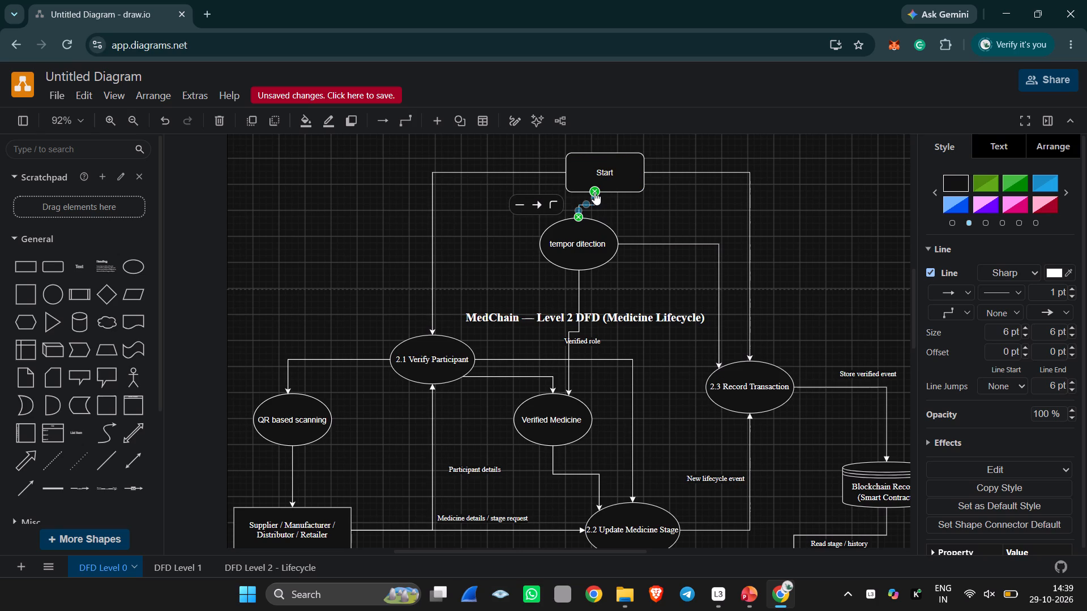
Add an Actor figure below the external Network for IoT cloud and connect it to the bottom of that cloud with an arrow.
scroll(594, 192, "down", 2)
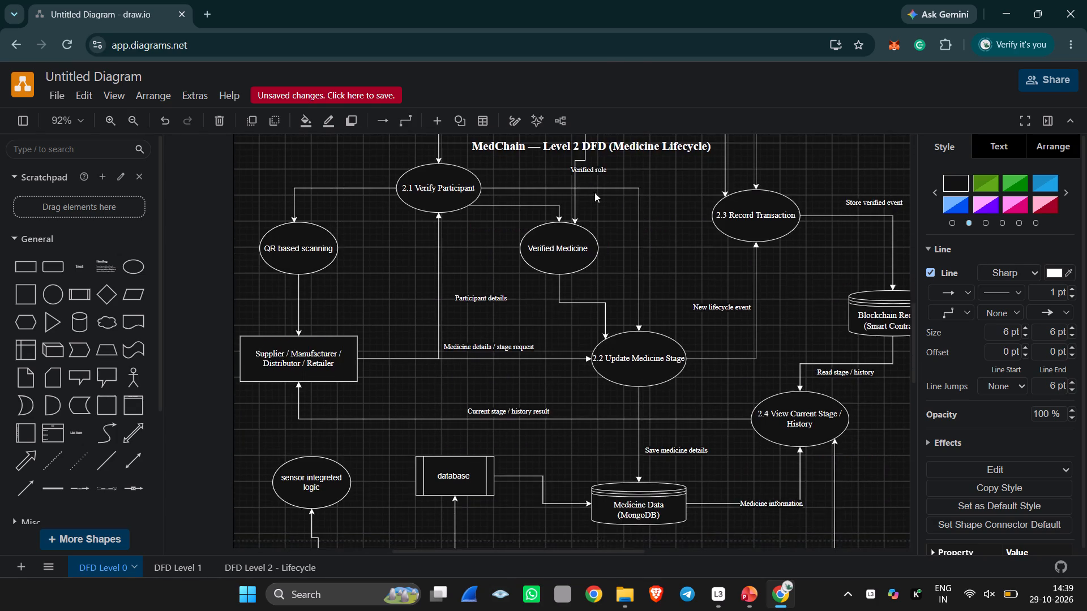
scroll(594, 192, "down", 1)
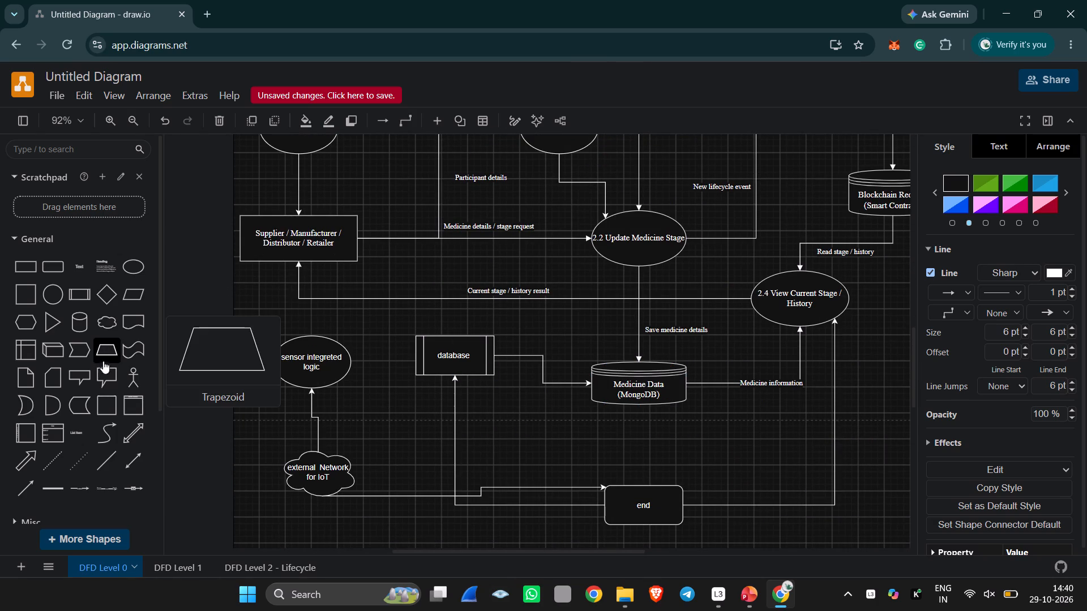
left_click(139, 368)
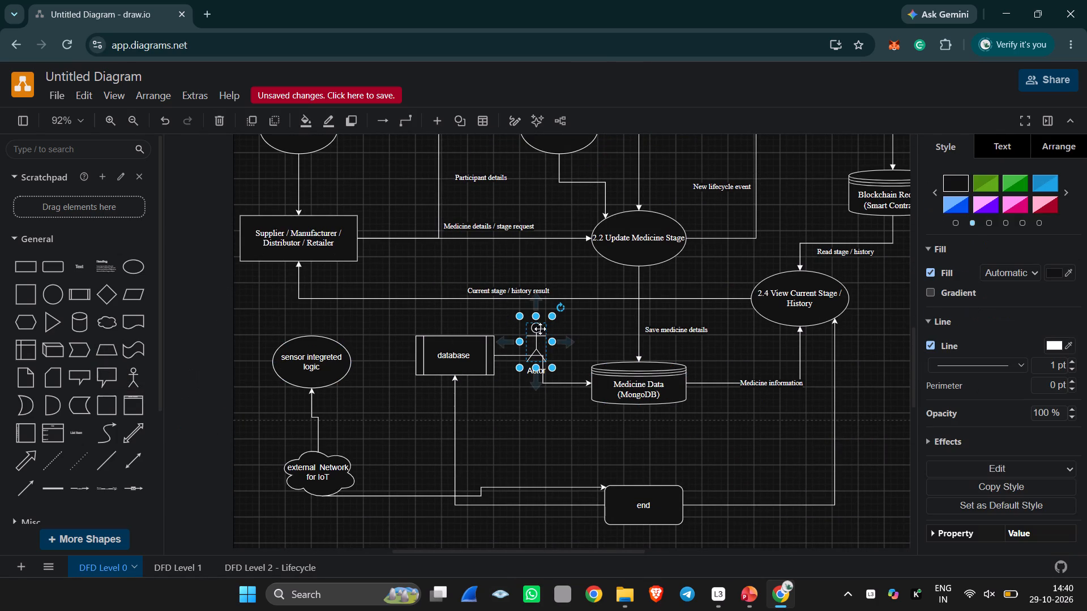
left_click_drag(538, 334, 404, 423)
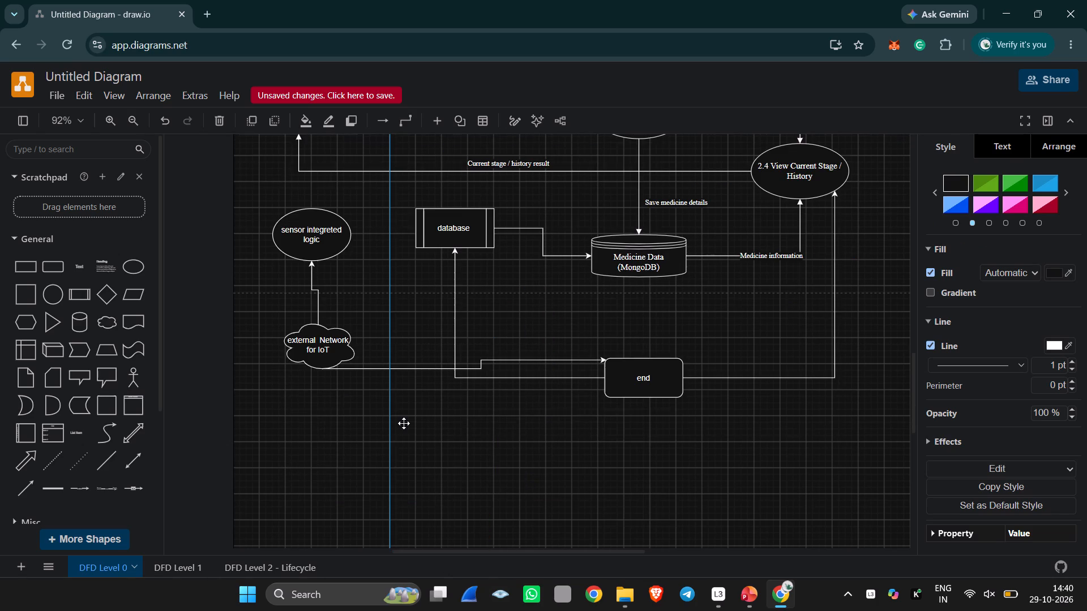
left_click_drag(404, 423, 387, 442)
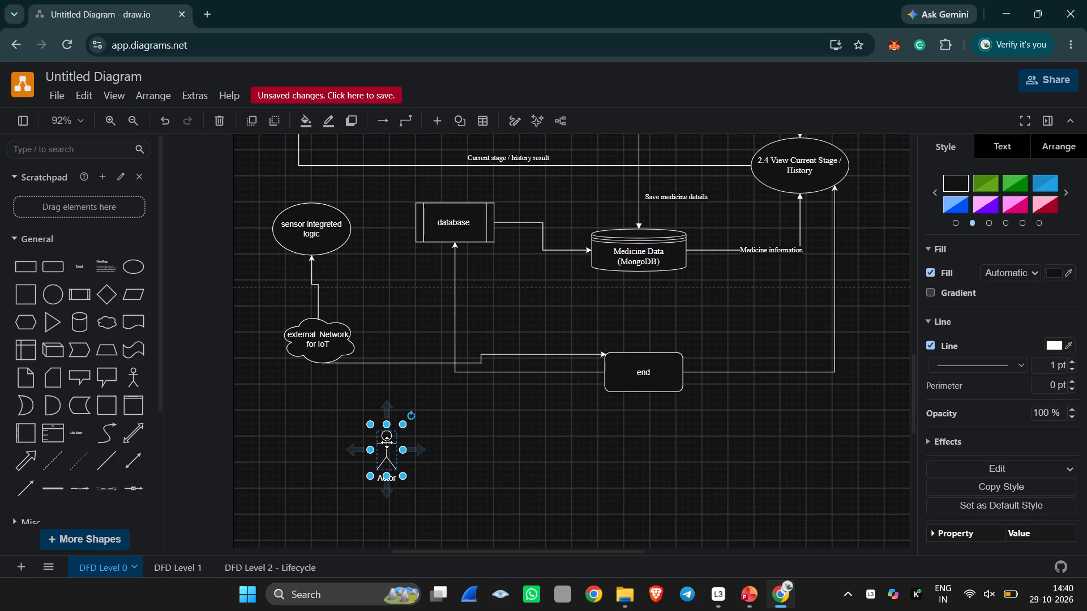
left_click(387, 442)
left_click_drag(414, 449, 309, 361)
Add a text label reading "ckeckthe sensor callibration" directly beneath the Actor figure.
double_click(399, 450)
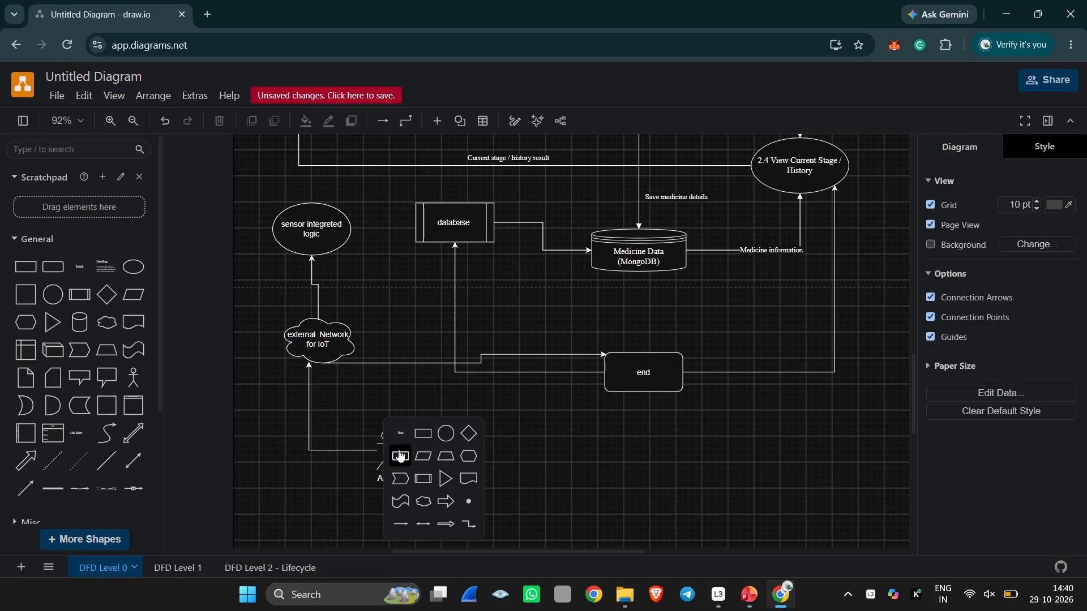
left_click(405, 435)
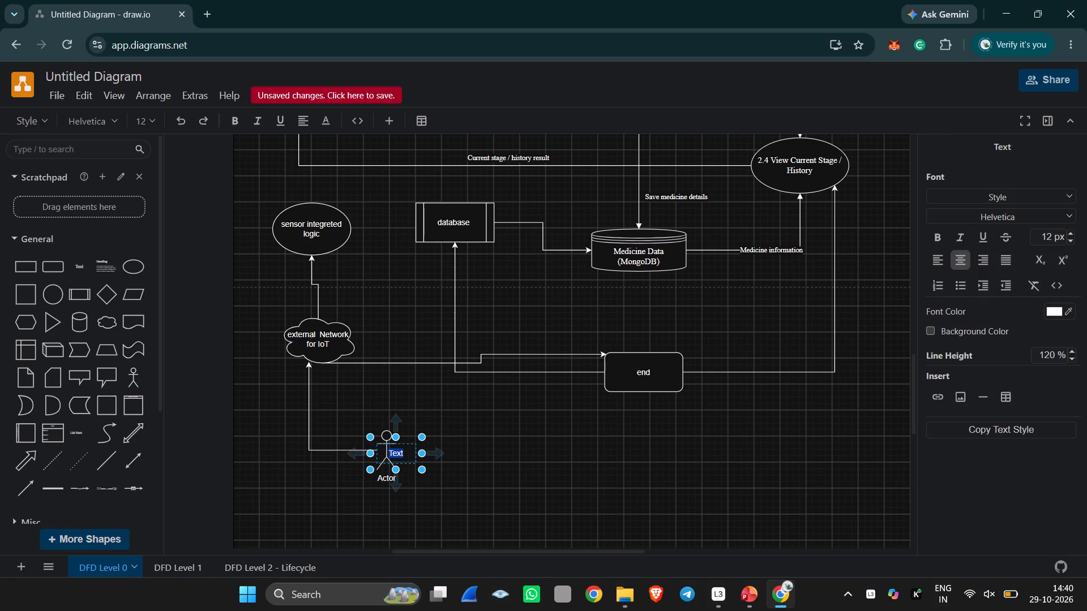
left_click_drag(400, 455, 416, 455)
left_click_drag(416, 455, 409, 463)
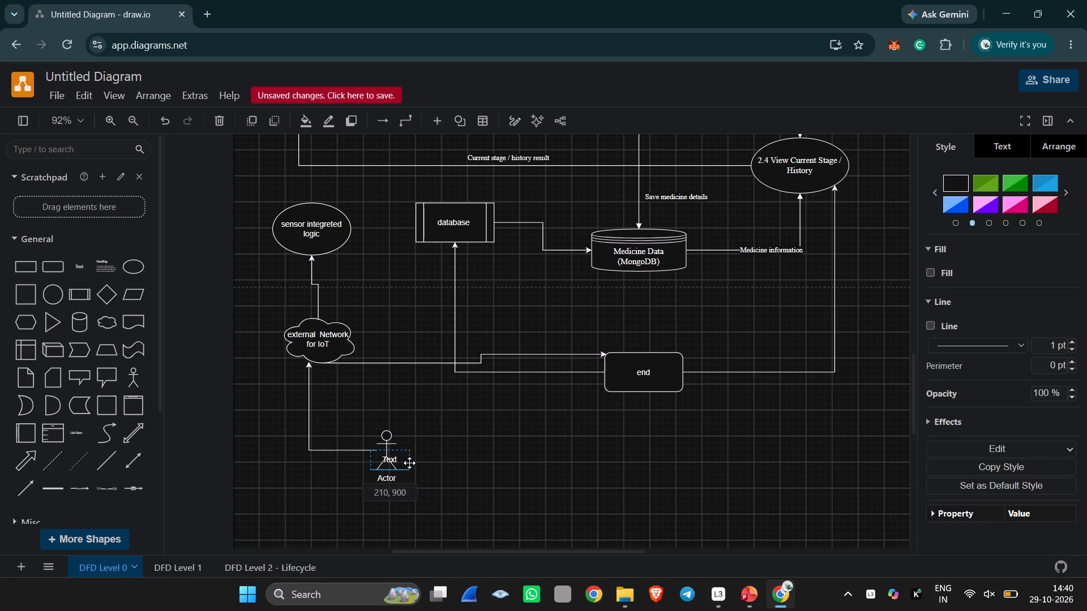
left_click_drag(409, 463, 404, 503)
left_click(387, 500)
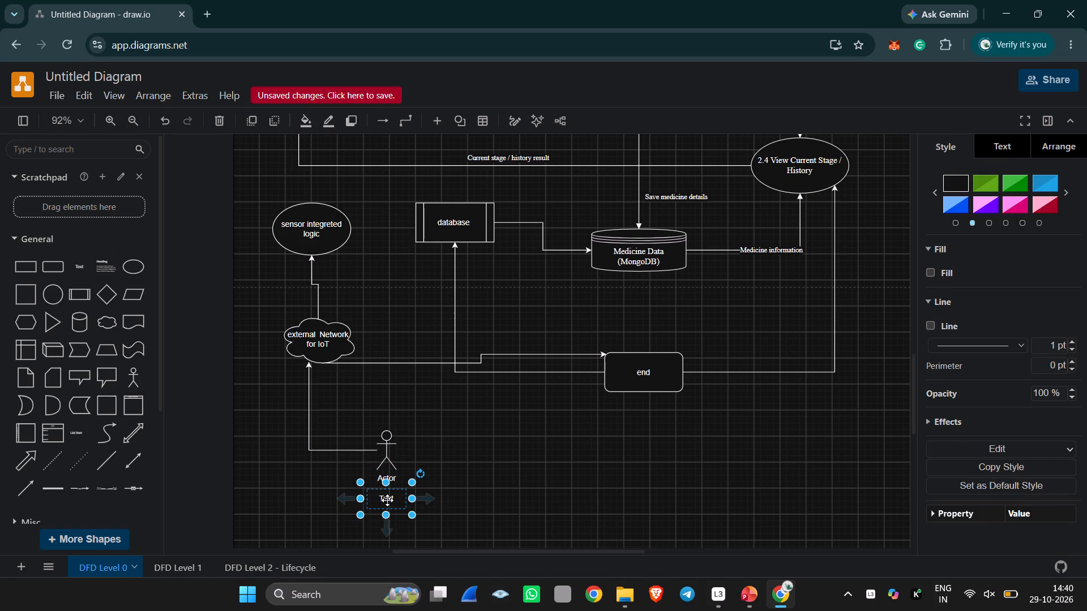
key("c")
type("keckthe")
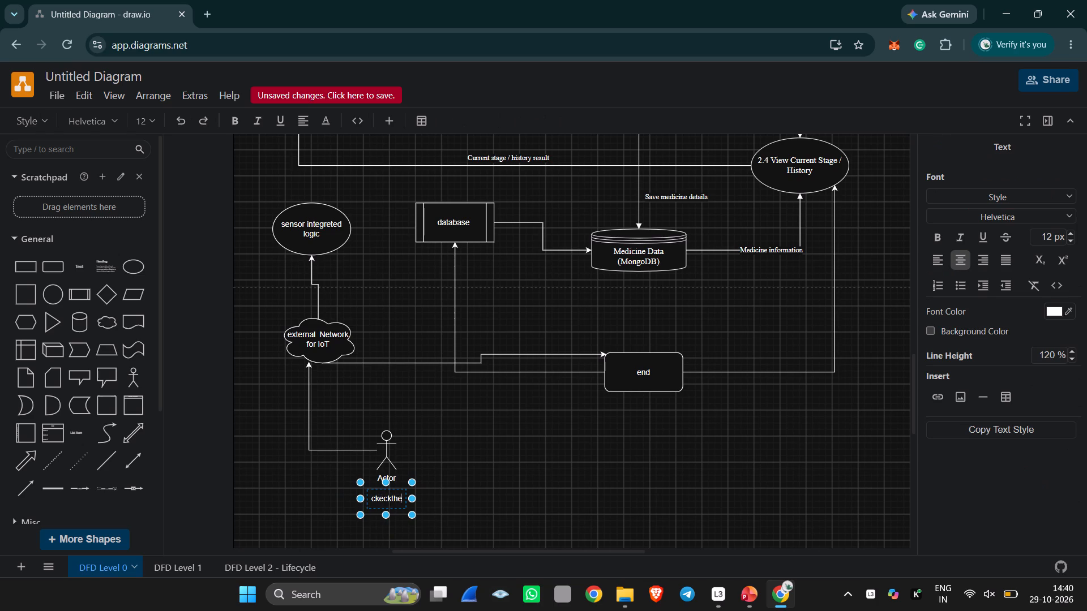
key("space")
type("sensor callibration")
left_click(468, 463)
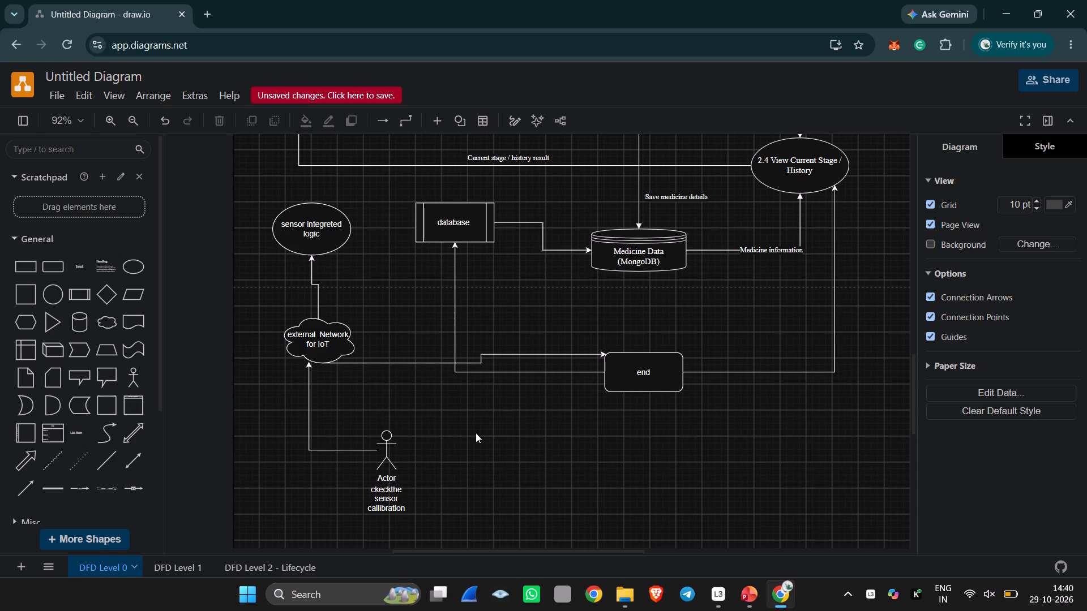
Look over the lower part of the diagram around the Actor, the IoT network cloud and the end box.
scroll(476, 433, "down", 1)
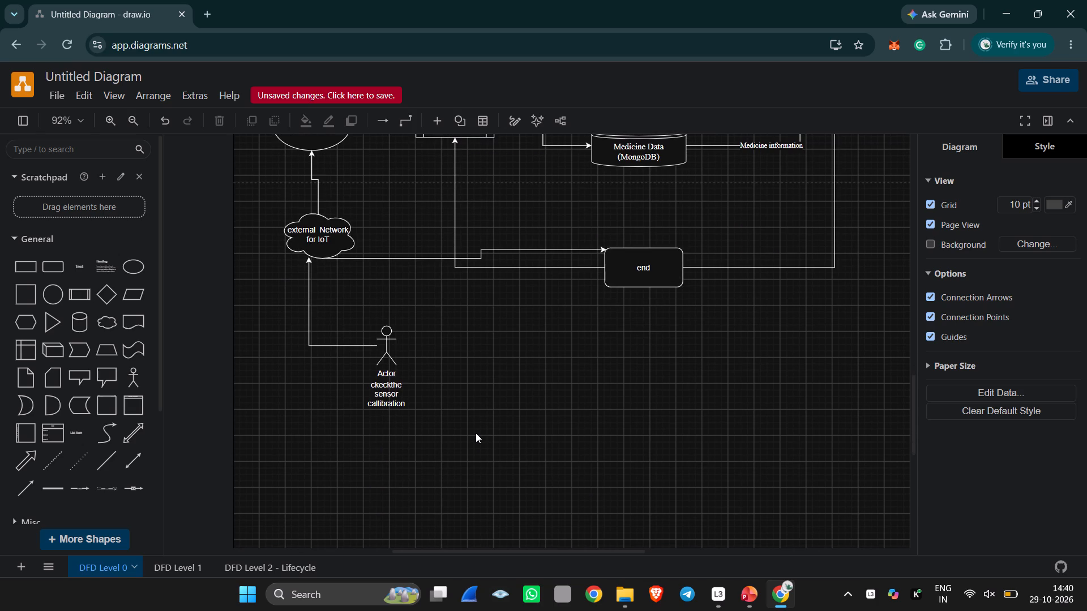
scroll(476, 433, "down", 1)
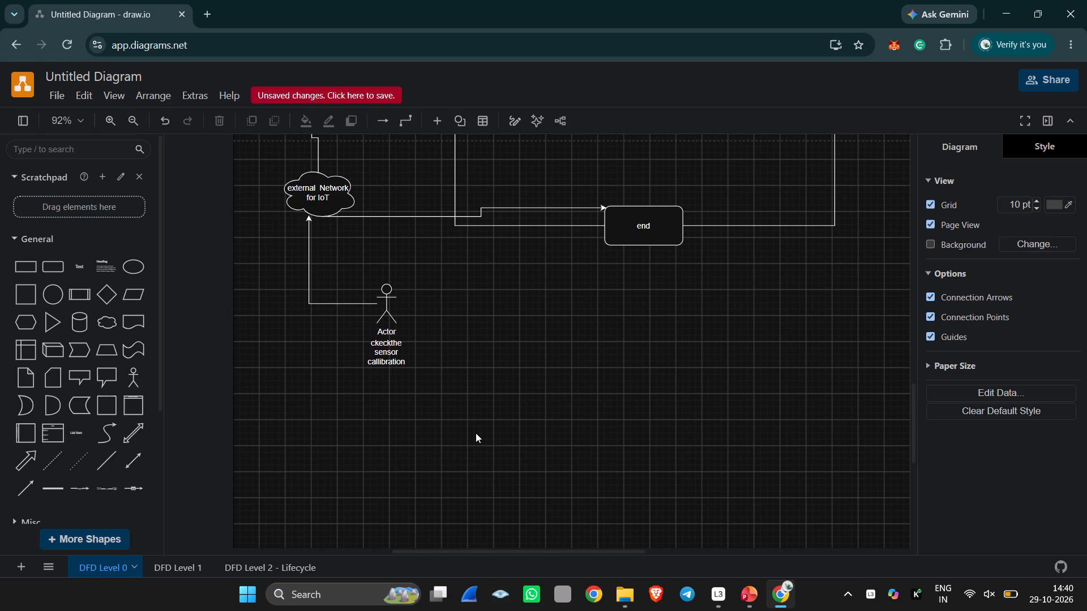
scroll(476, 433, "up", 1)
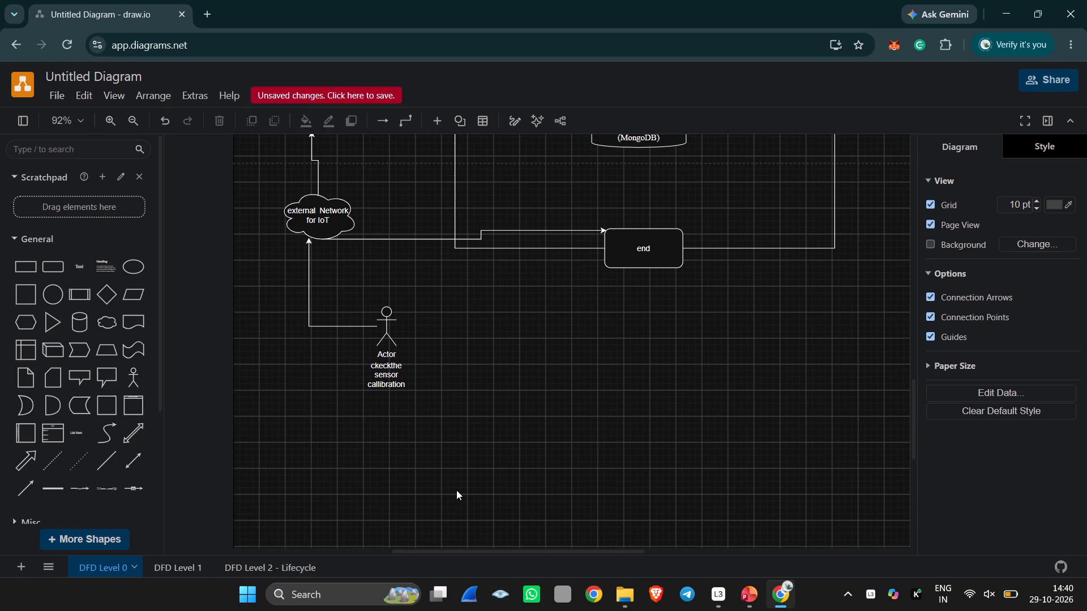
scroll(456, 490, "down", 1)
scroll(473, 365, "up", 3)
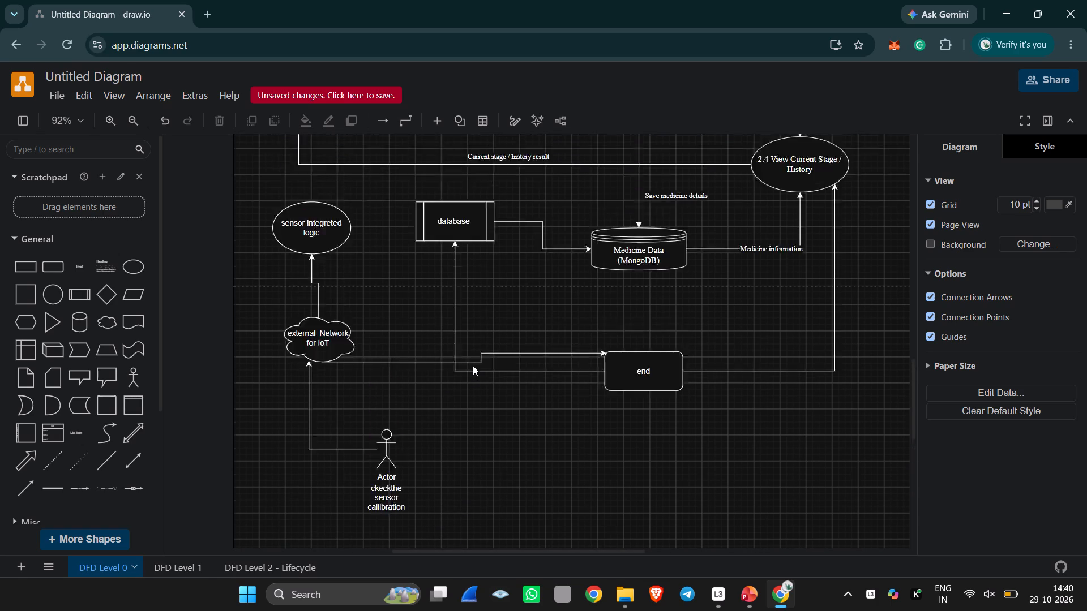
scroll(473, 365, "up", 2)
scroll(473, 365, "down", 4)
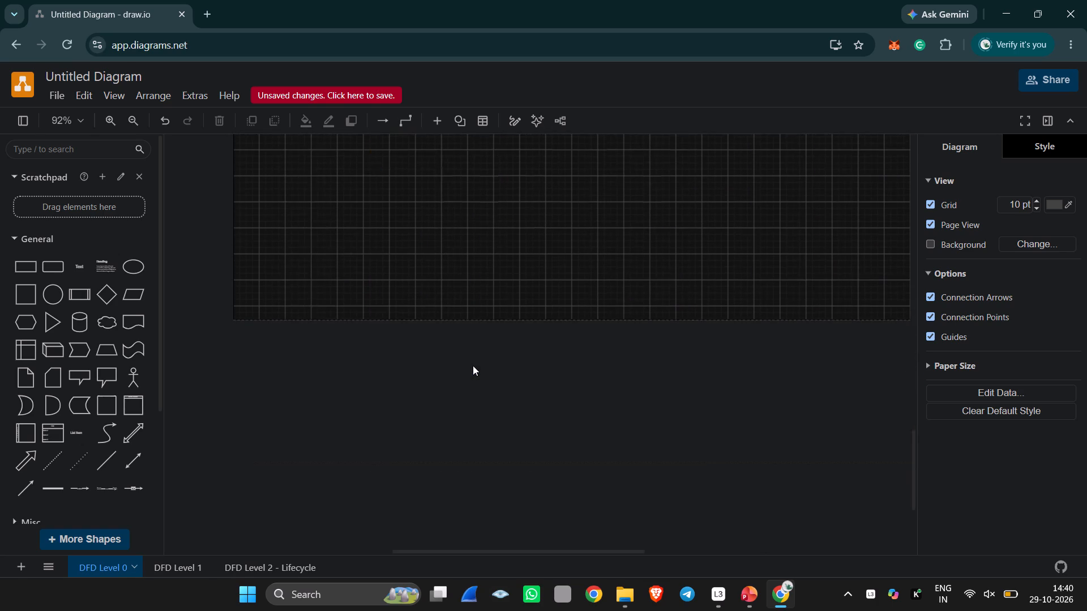
scroll(473, 365, "up", 3)
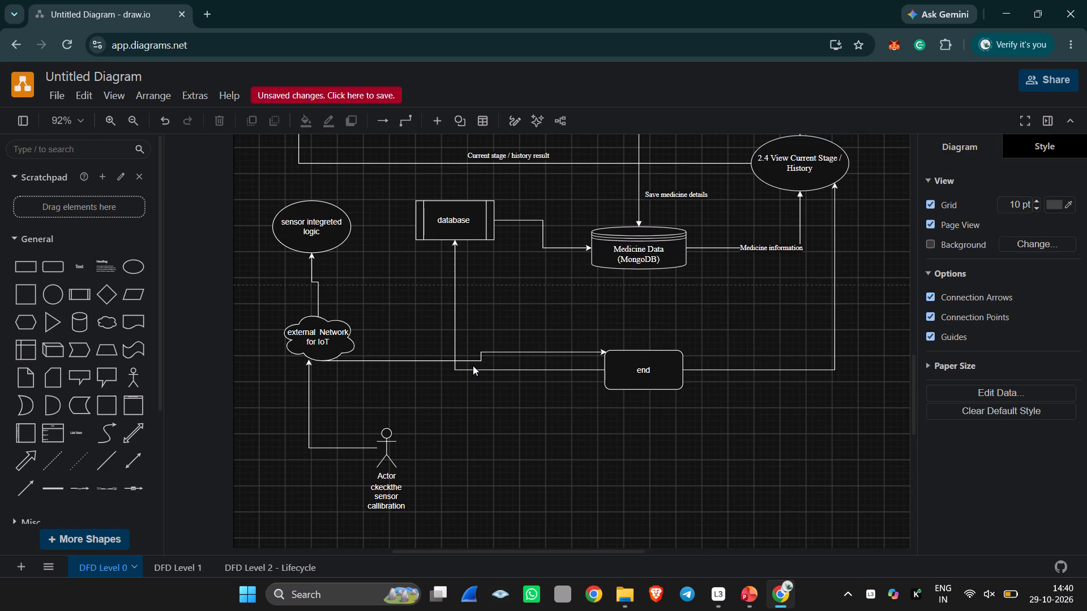
right_click(473, 365)
right_click(473, 365)
scroll(473, 365, "up", 1)
left_click(549, 342)
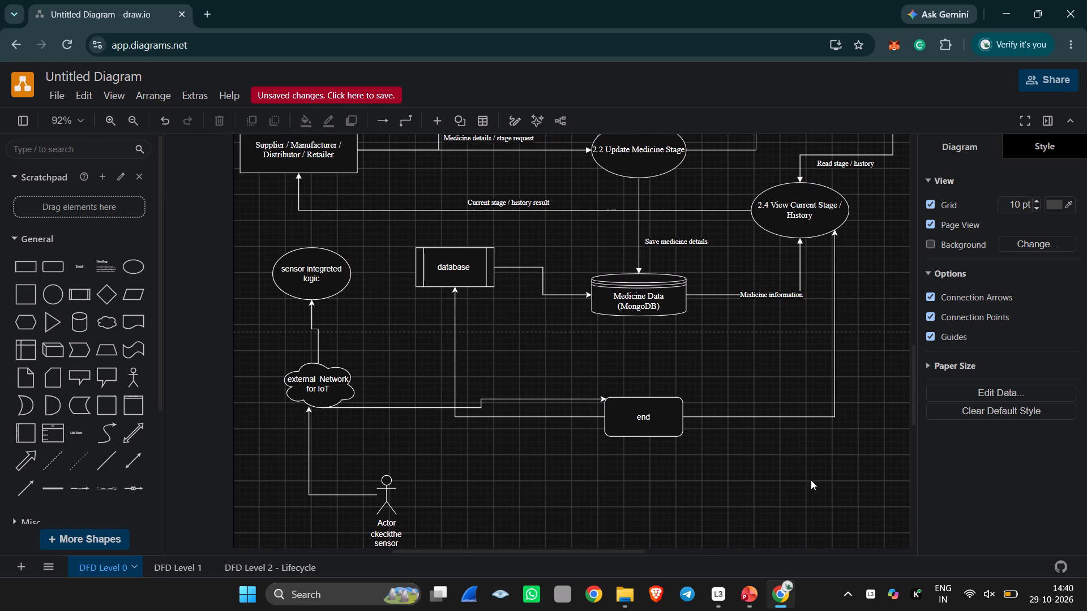